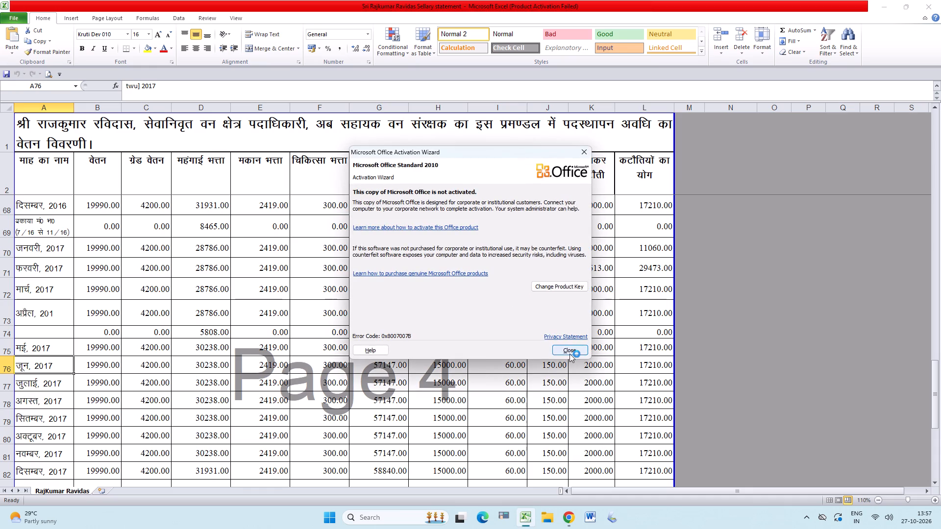
Close the Microsoft Office Activation Wizard.
left_click(570, 354)
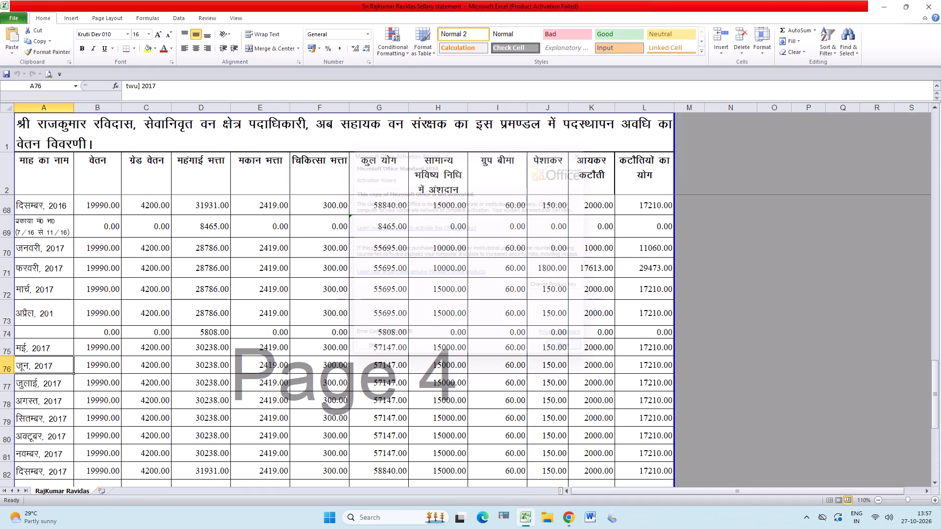
Review the 2017 month rows of the salary statement, from January to December, together with the arrears and total rows.
scroll(232, 374, "down", 1)
scroll(232, 374, "up", 1)
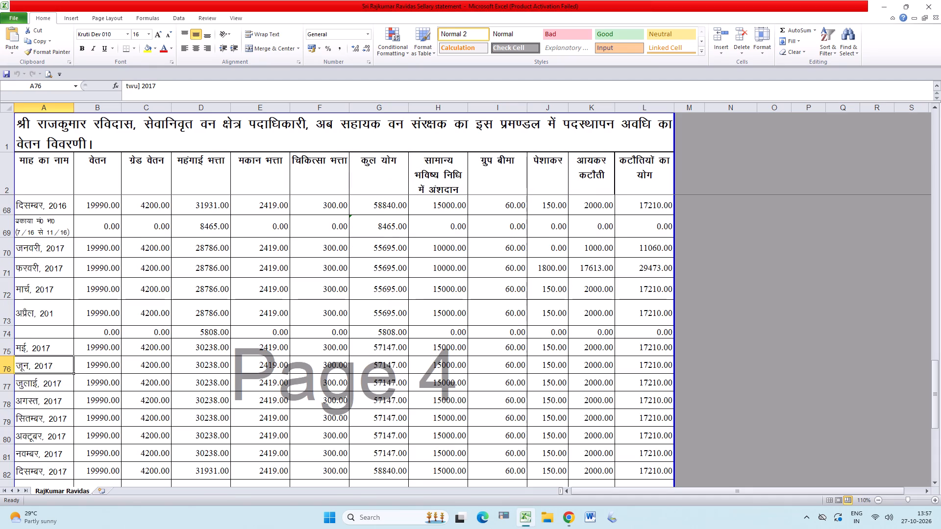
left_click_drag(936, 371, 936, 393)
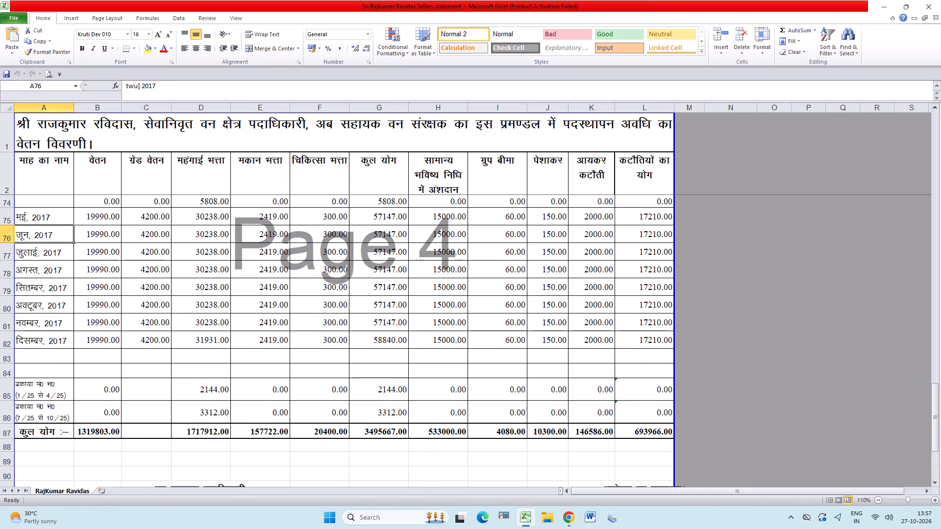
left_click(106, 351)
left_click(50, 222)
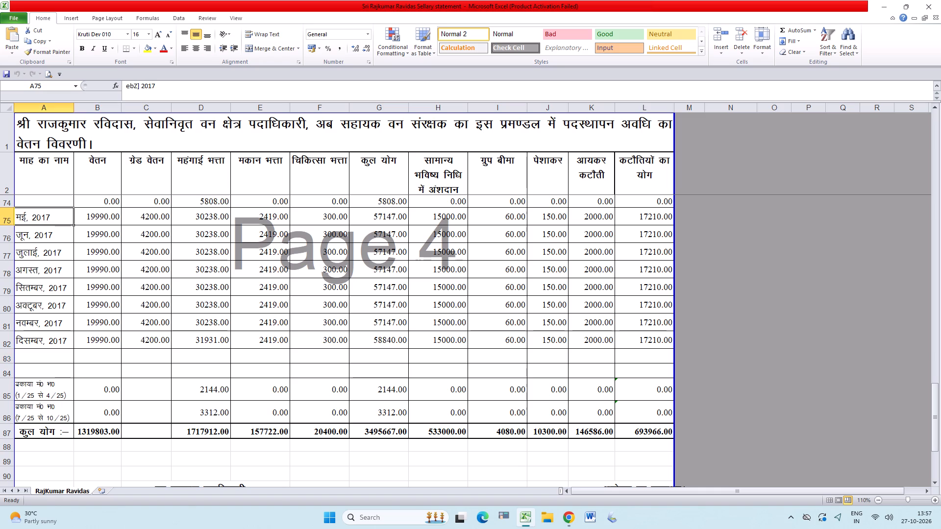
left_click_drag(935, 420, 929, 415)
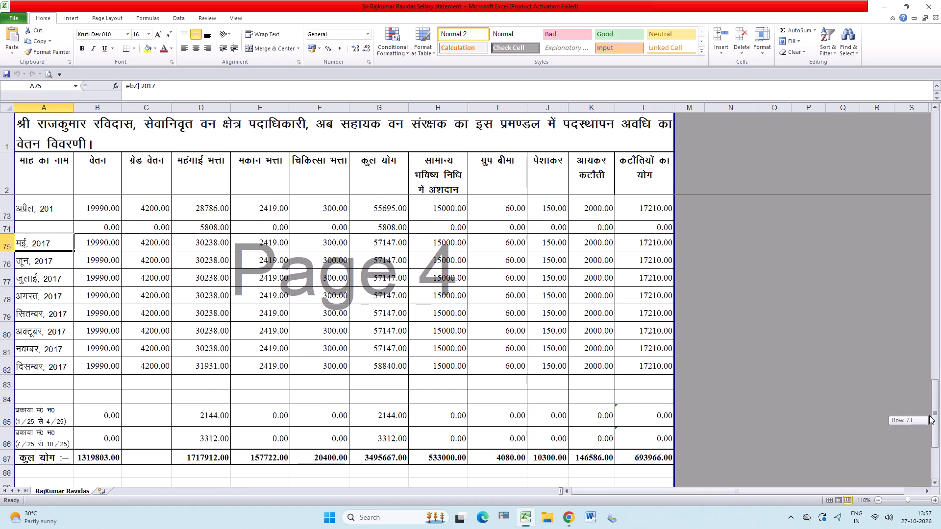
left_click_drag(929, 415, 928, 413)
left_click(42, 235)
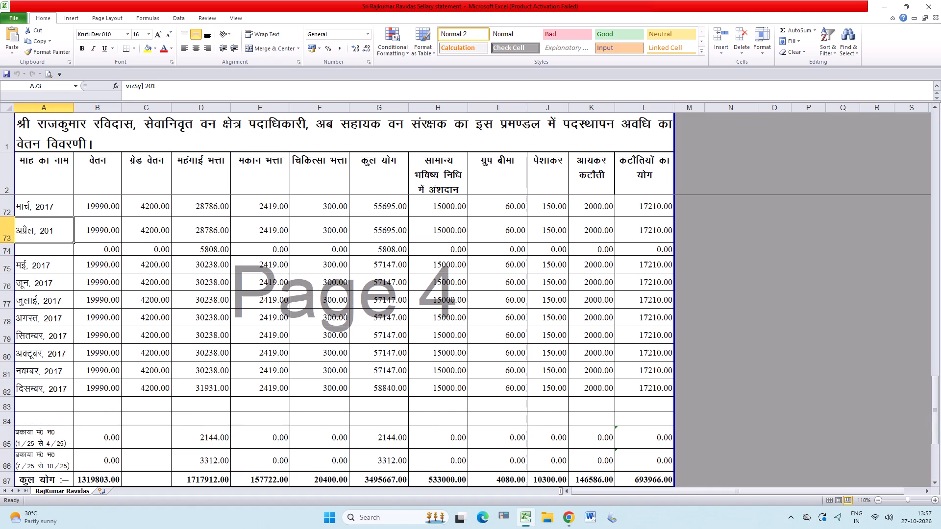
left_click_drag(933, 401, 930, 395)
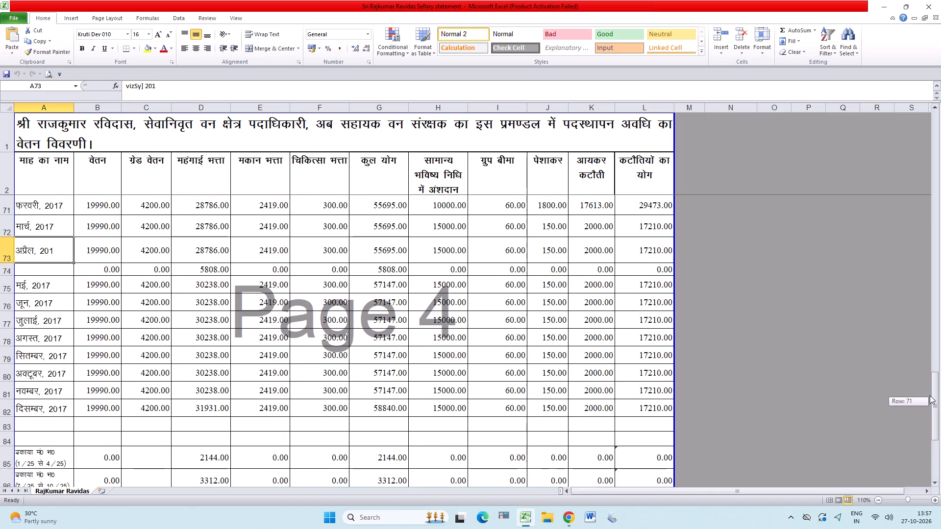
left_click_drag(930, 395, 930, 391)
left_click(44, 265)
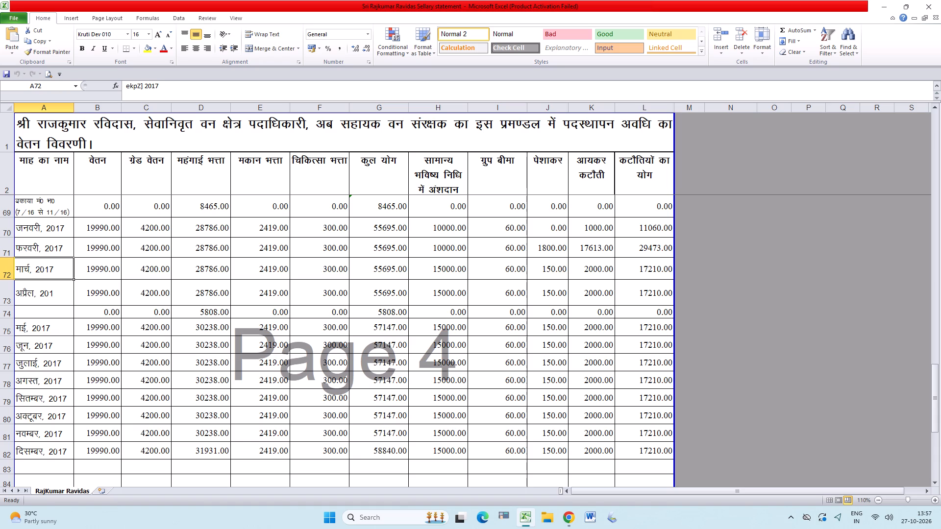
left_click(55, 230)
left_click_drag(936, 397, 935, 396)
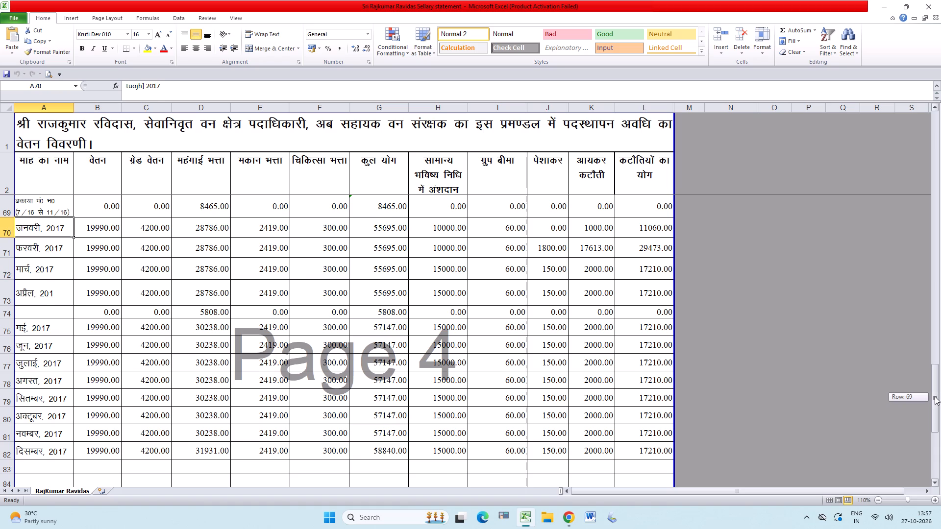
left_click_drag(935, 396, 934, 391)
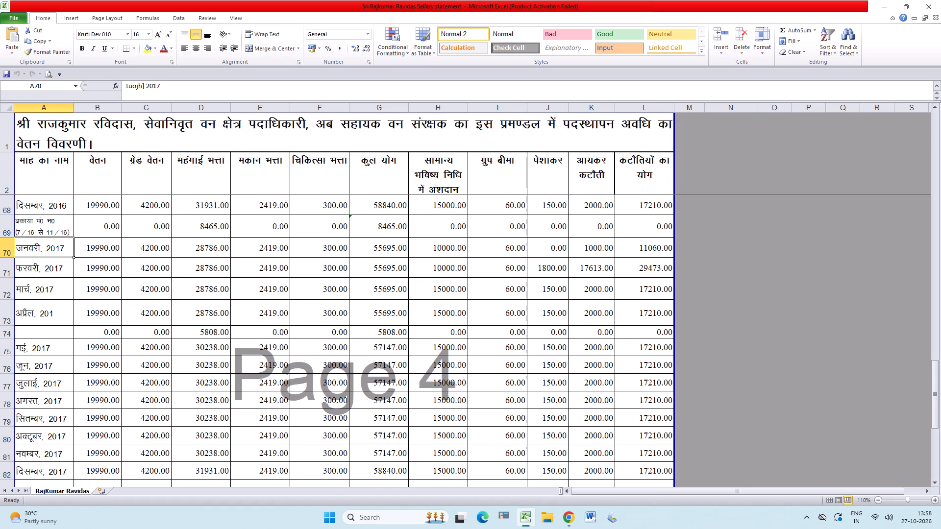
Copy the December 2016 dearness allowance formula in D68 to the January 2017 row, cell D70.
left_click(209, 235)
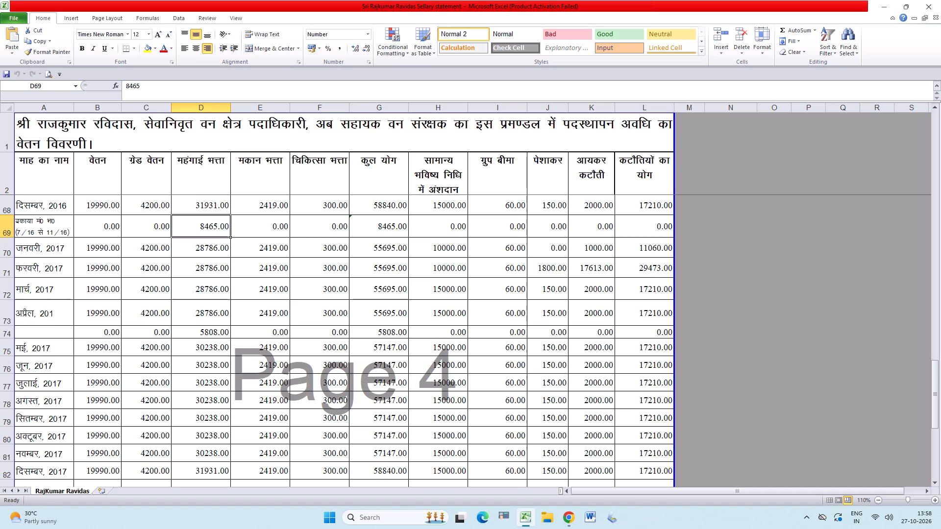
left_click(223, 204)
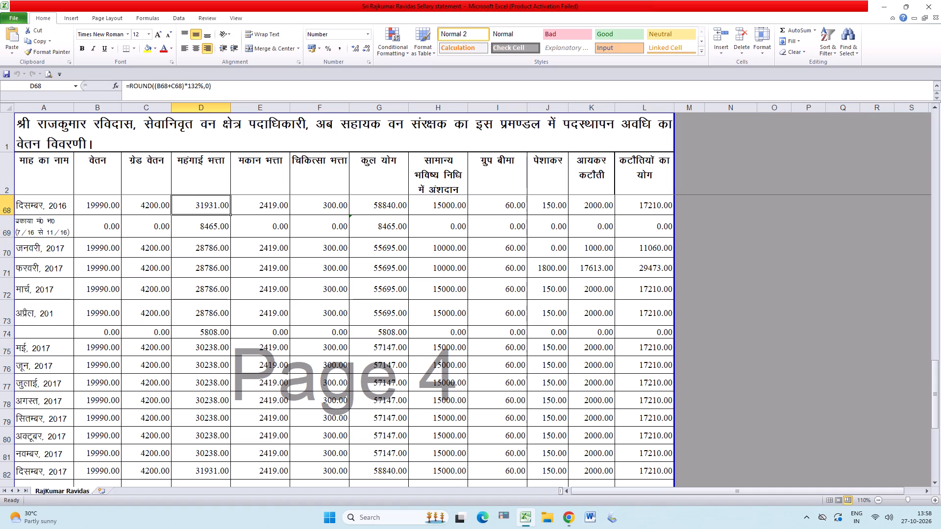
key("ctrl+c")
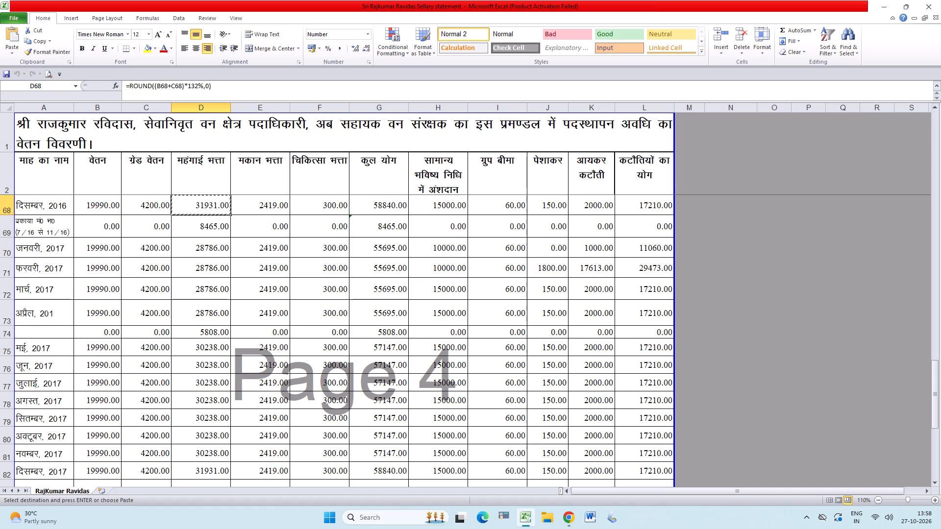
left_click(217, 244)
key("Return")
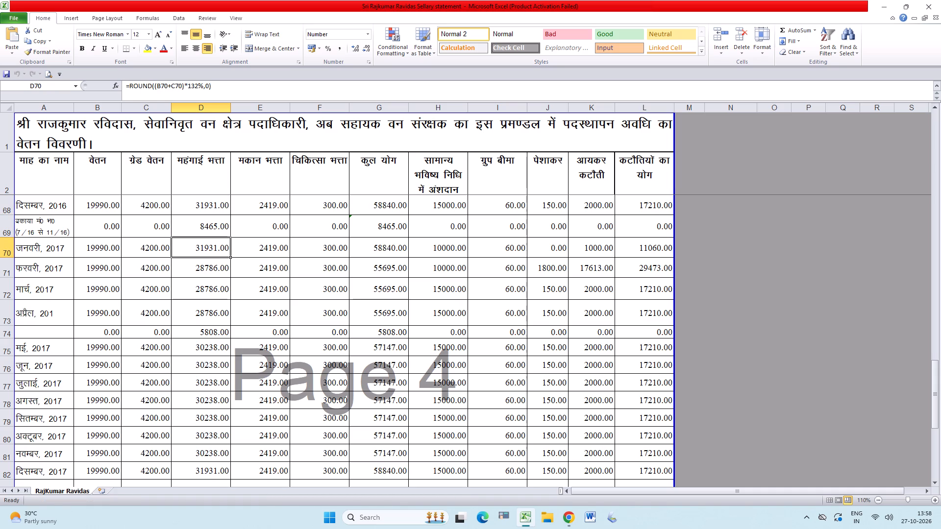
left_click(393, 247)
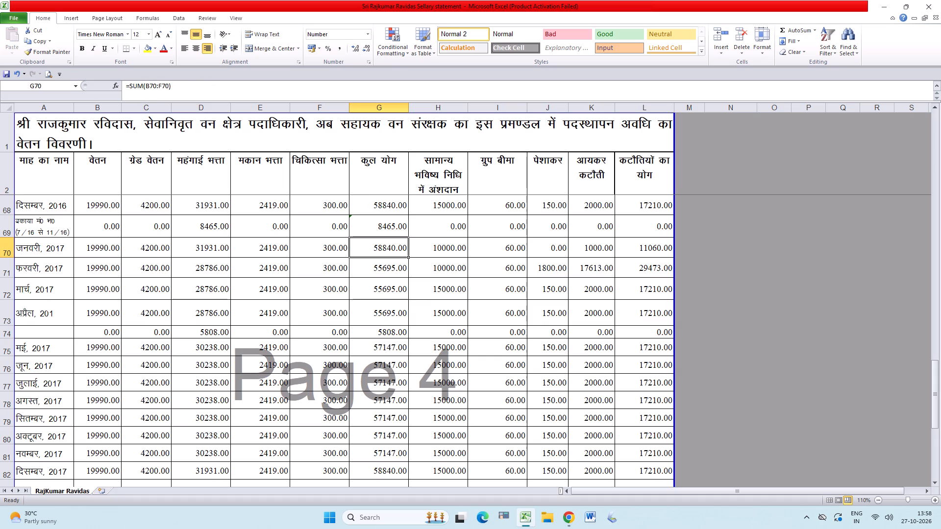
Copy the December 2016 deductions in H68:L68 to the January 2017 row and save the workbook.
left_click_drag(449, 202, 614, 205)
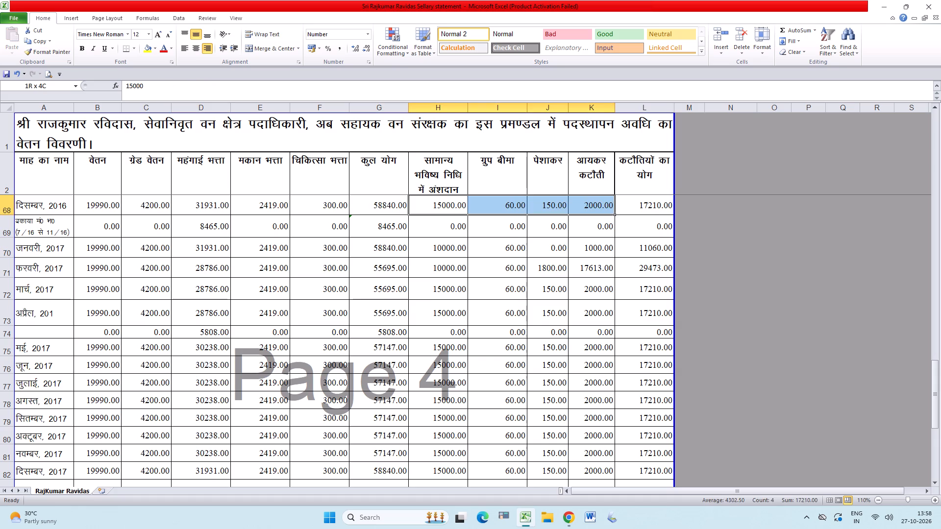
left_click_drag(614, 205, 624, 205)
key("ctrl+c")
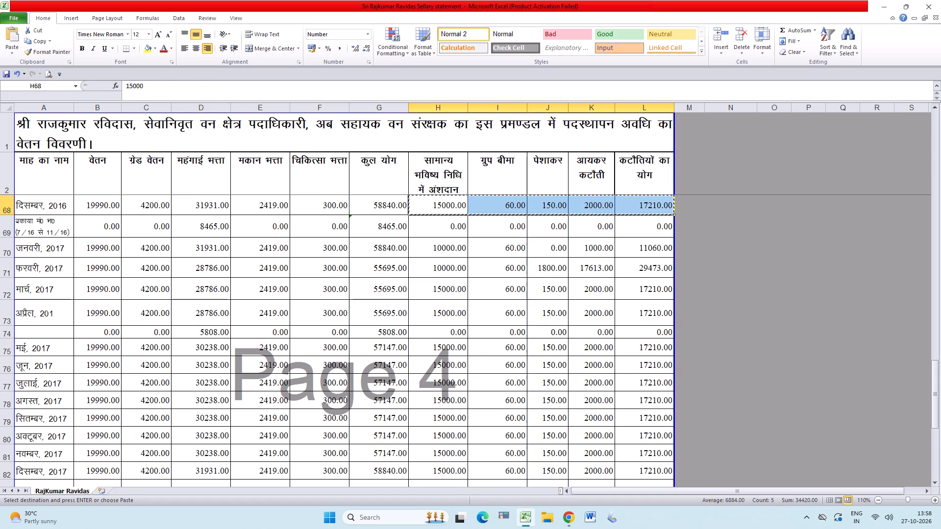
left_click(440, 245)
key("Return")
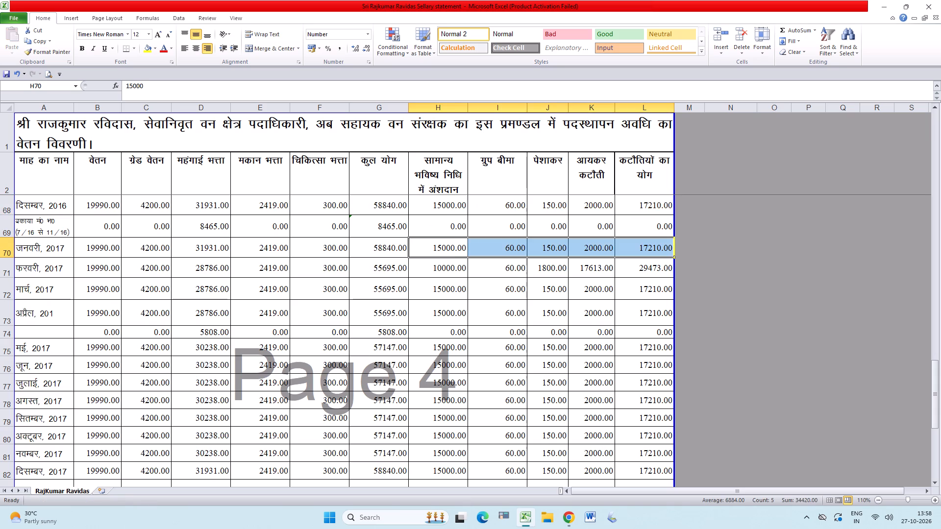
key("ctrl+s")
key("ctrl+s")
Fill the February 2017 pay and allowances (B71:F71) and deductions (H71:L71) down from the January 2017 row.
left_click(448, 268)
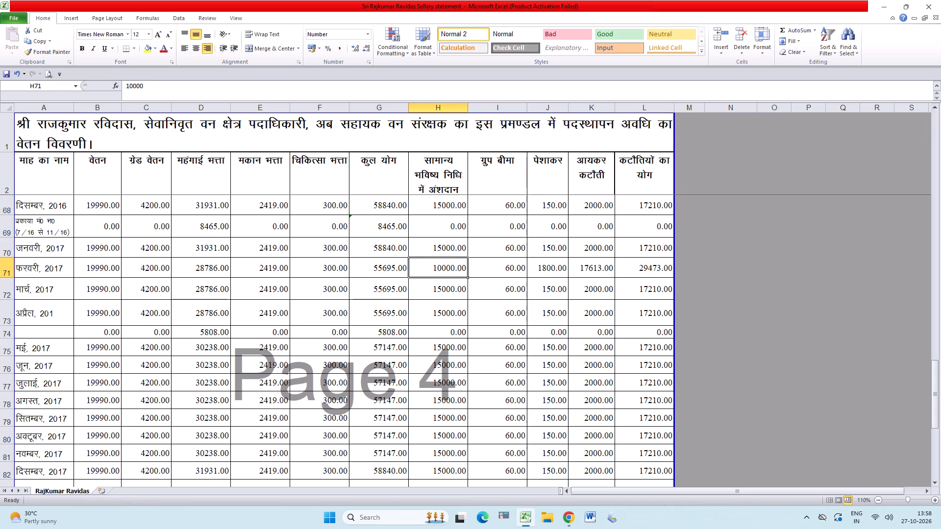
left_click_drag(99, 268, 266, 266)
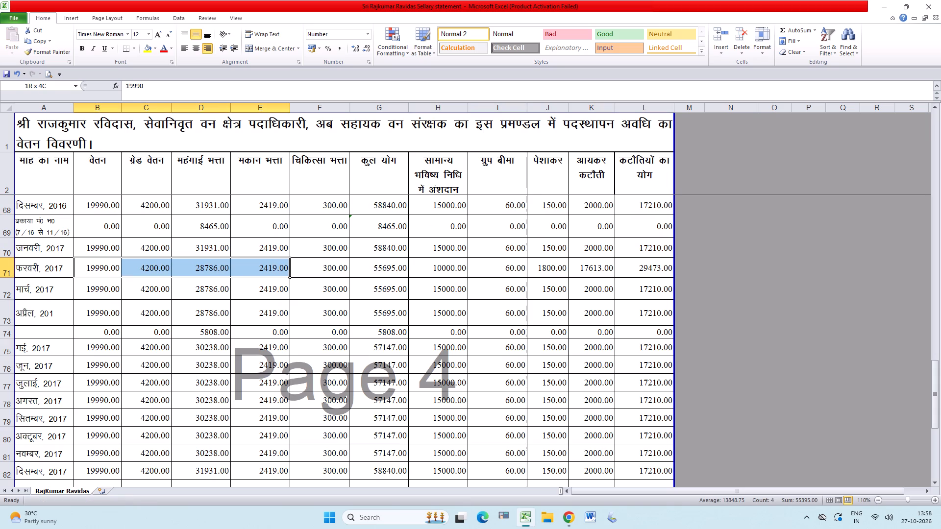
left_click_drag(266, 266, 316, 269)
key("ctrl+d")
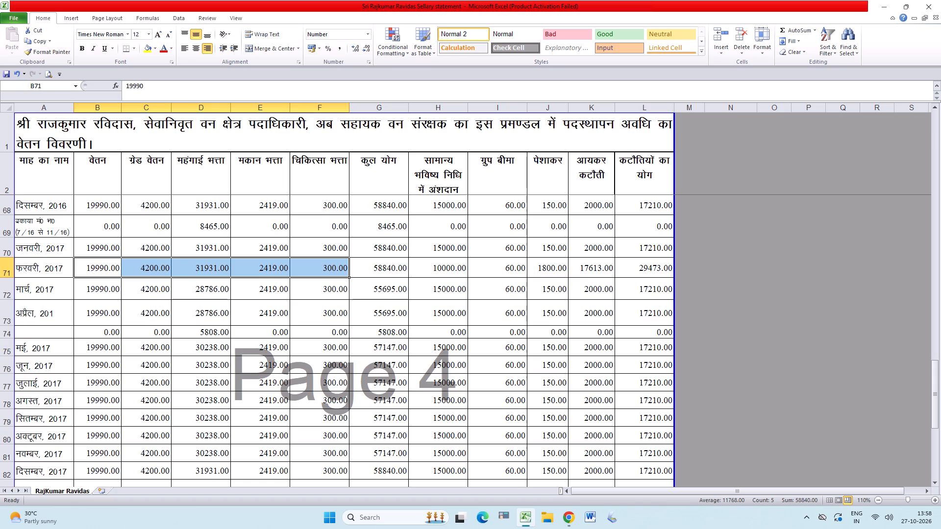
left_click_drag(427, 267, 433, 268)
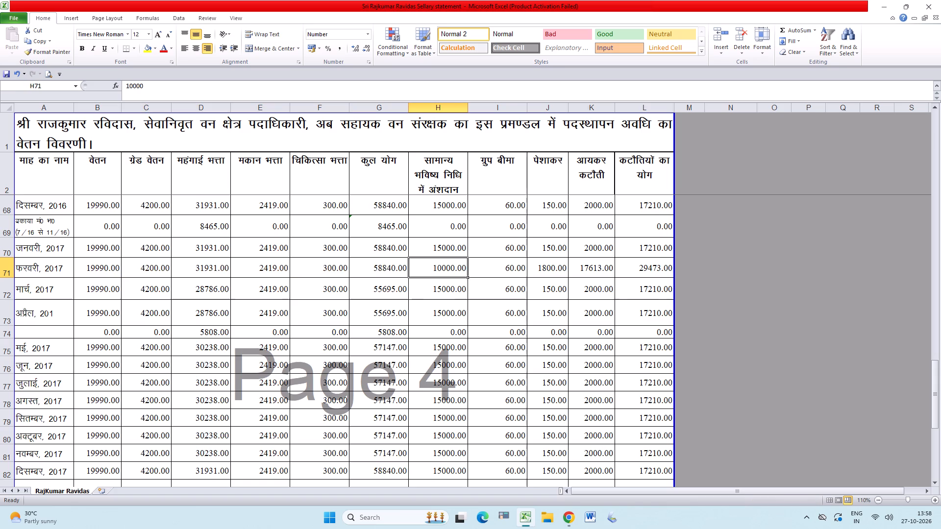
left_click_drag(433, 268, 628, 268)
key("ctrl+d")
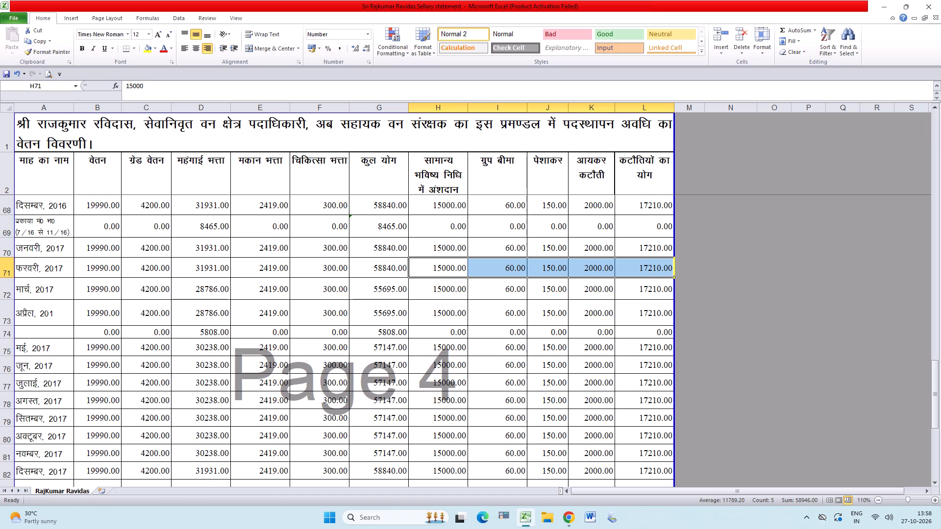
Set the February 2017 income tax deduction in K71 to 8156 and save the workbook.
left_click(552, 268)
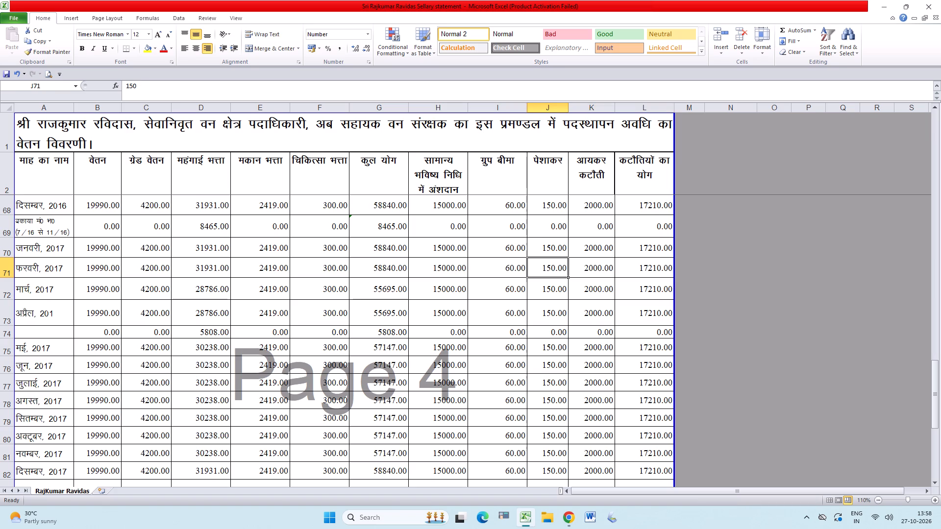
left_click(592, 264)
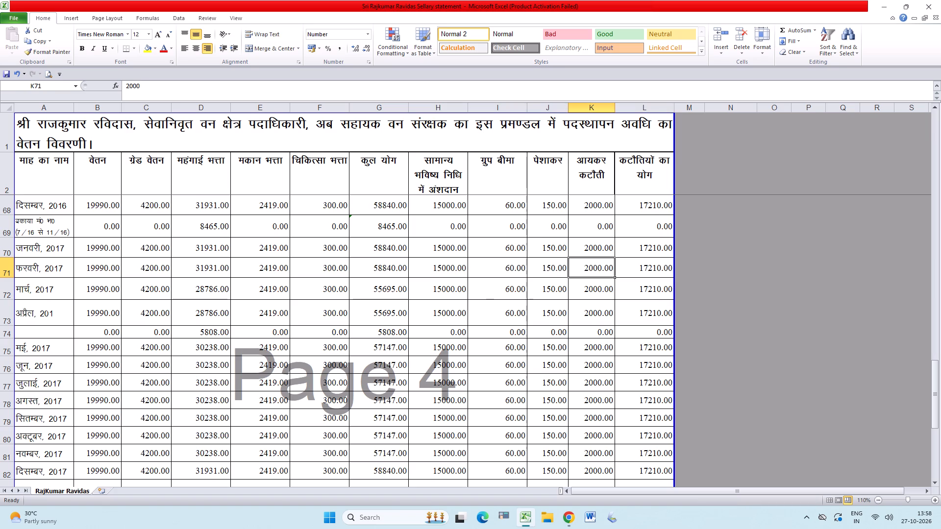
key("8")
type("156")
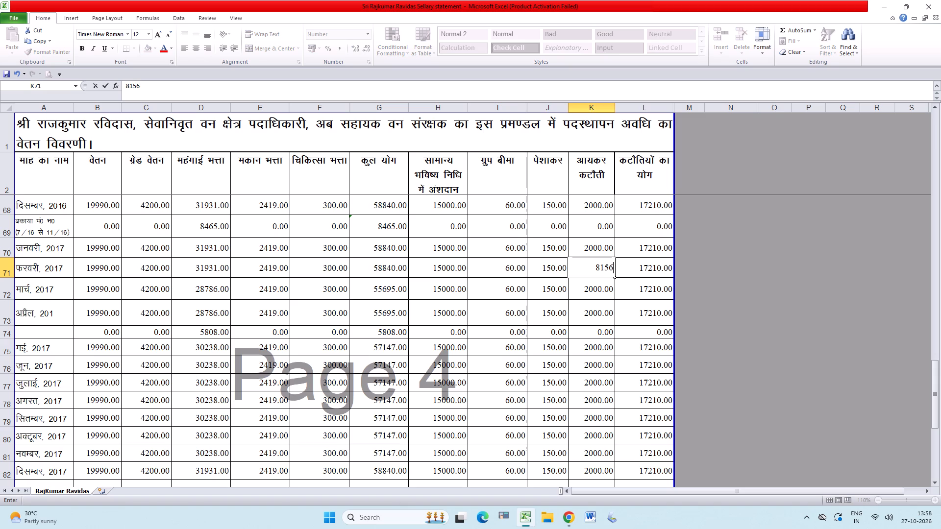
key("Return")
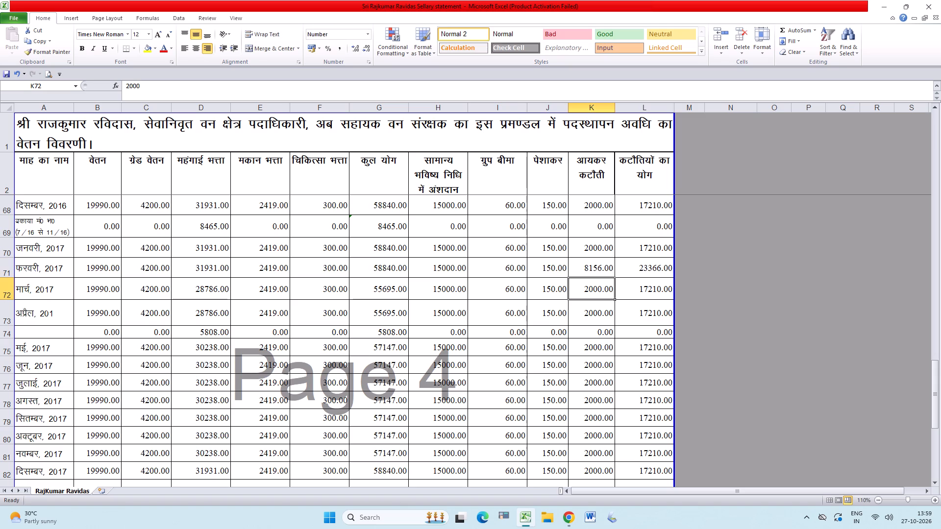
key("ctrl+s")
key("ctrl+s")
key("ctrl+s")
Fill the March 2017 pay and allowances (B72:F72) down from the February 2017 row.
left_click_drag(96, 287, 104, 286)
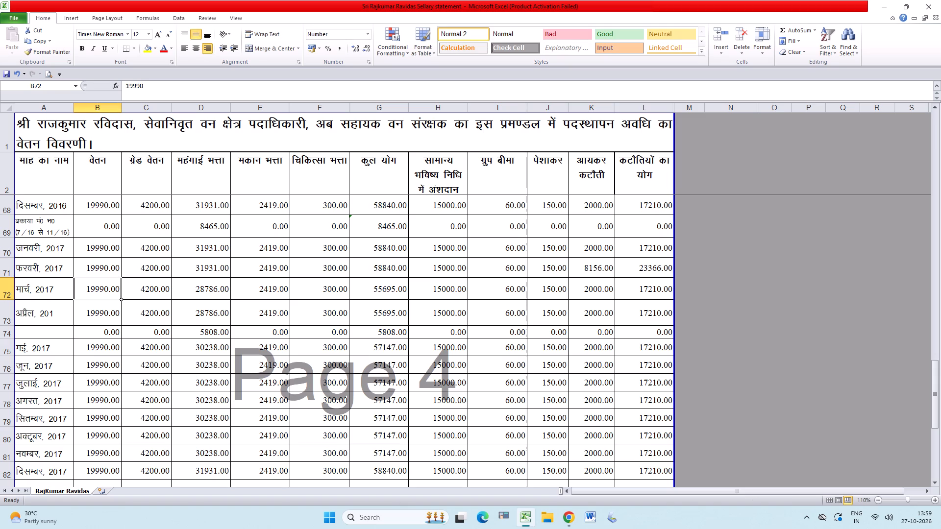
left_click_drag(104, 286, 309, 291)
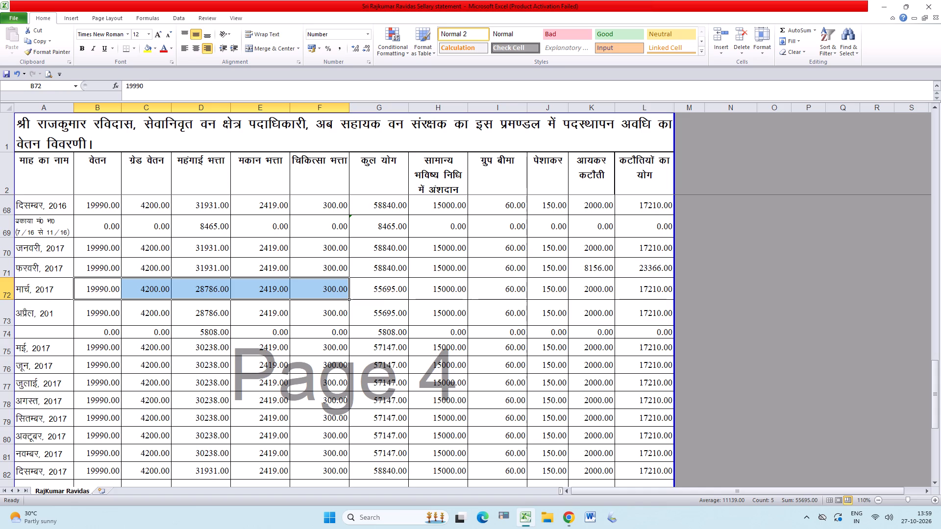
key("ctrl+d")
key("ctrl+d")
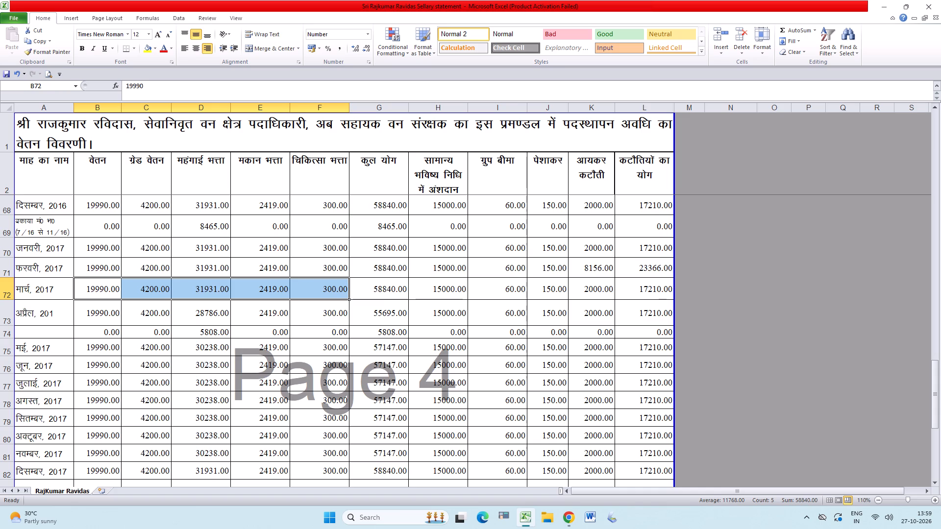
Insert a row above March 2017 and copy the 7/16 to 11/16 arrears entry from A69:L69 into it.
left_click(9, 287)
key("ctrl+plus")
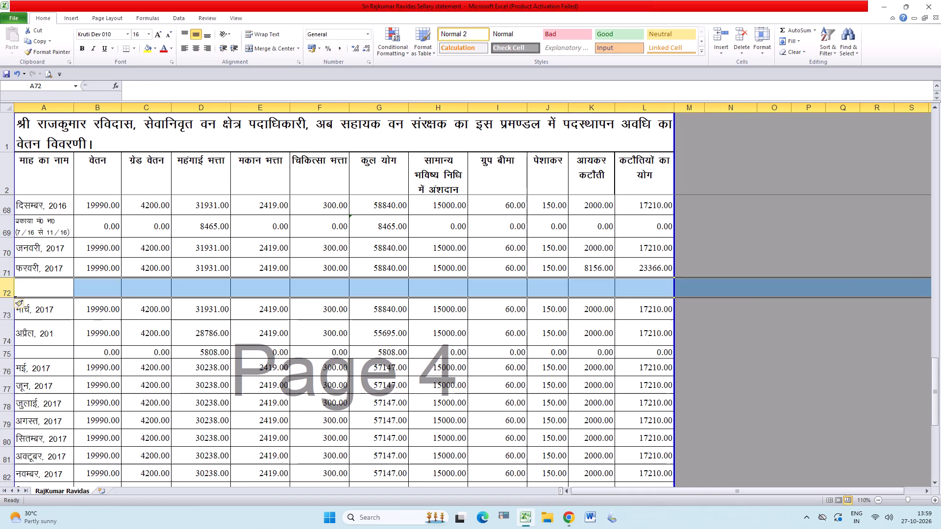
left_click_drag(33, 227, 253, 230)
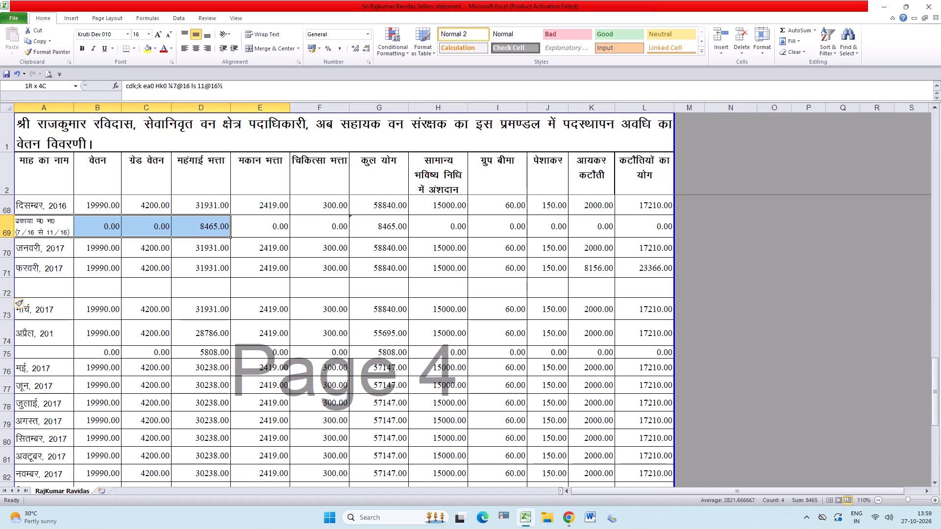
left_click_drag(253, 230, 628, 229)
key("ctrl+c")
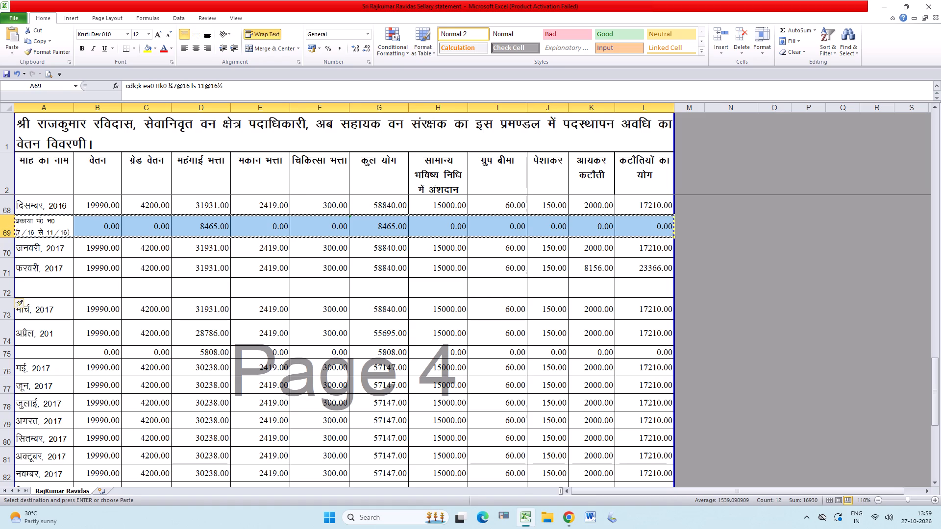
left_click(61, 289)
key("Return")
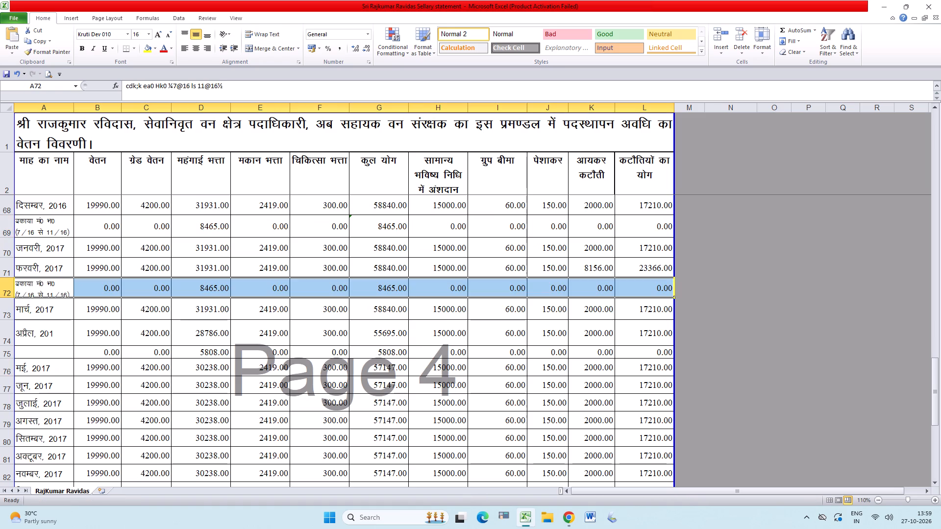
Auto-fit the height of row 72 so the copied arrears label shows fully.
double_click(9, 297)
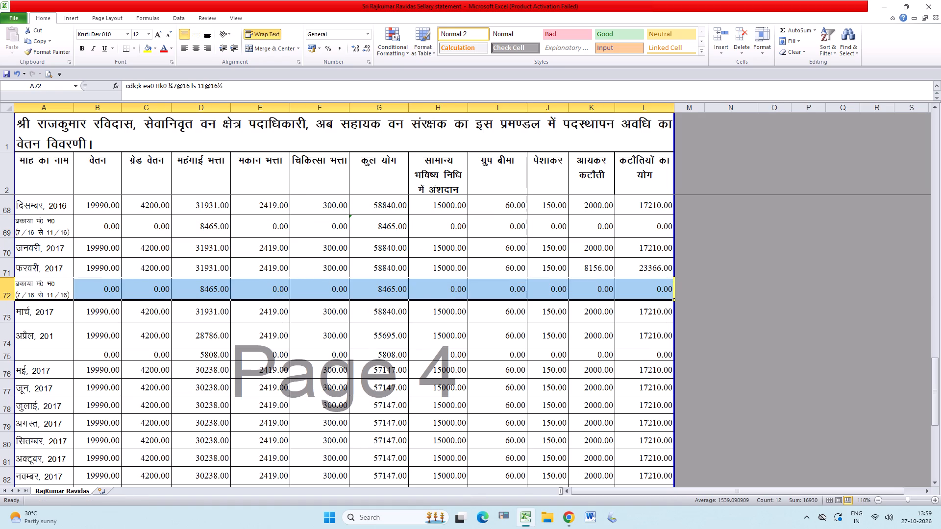
Replace the dearness allowance abbreviation in A72's label with वेतन, keeping बकाया and the bracketed 7/16 से 11/16 period.
left_click(46, 290)
double_click(61, 291)
left_click(22, 291)
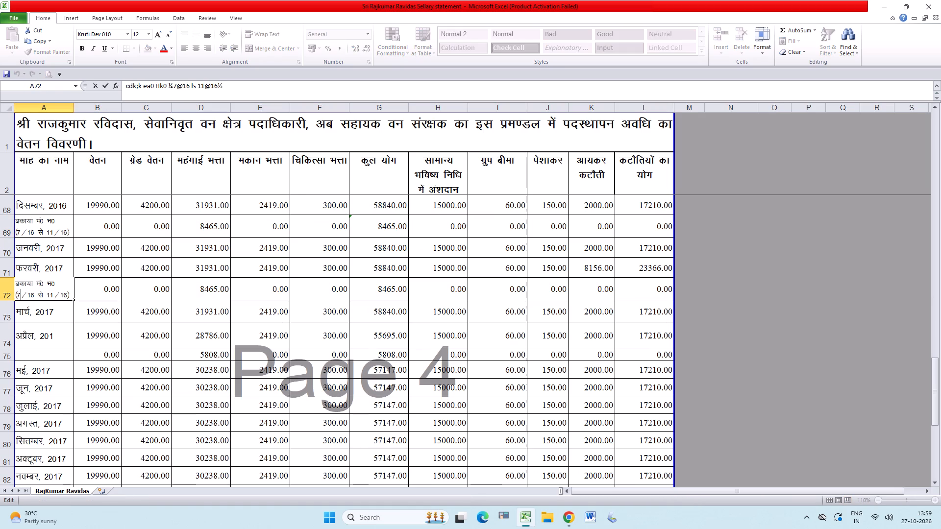
key("shift+Left")
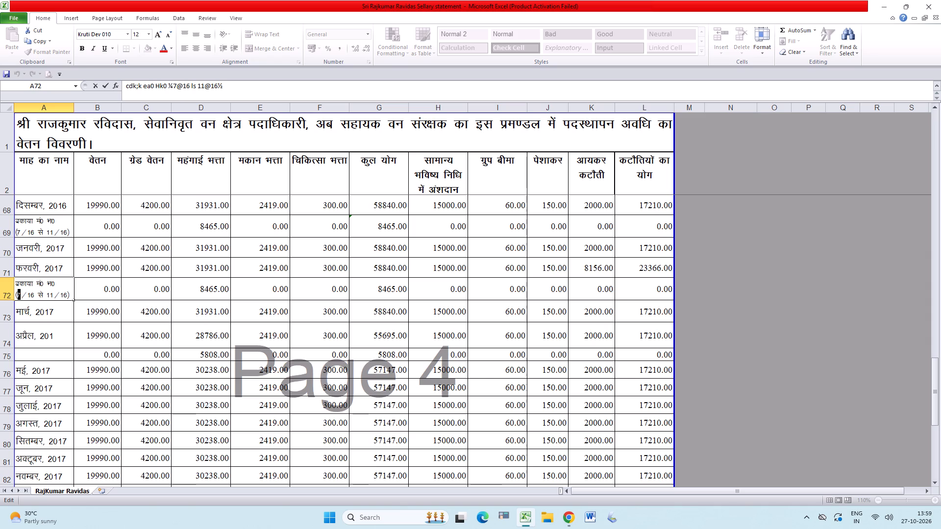
key("Up")
key("Right")
key("Right")
key("Right")
key("Right")
key("Right")
key("Right")
key("shift+Right")
key("shift+Right")
key("shift+Right")
key("shift+Right")
key("shift+Right")
key("shift+Right")
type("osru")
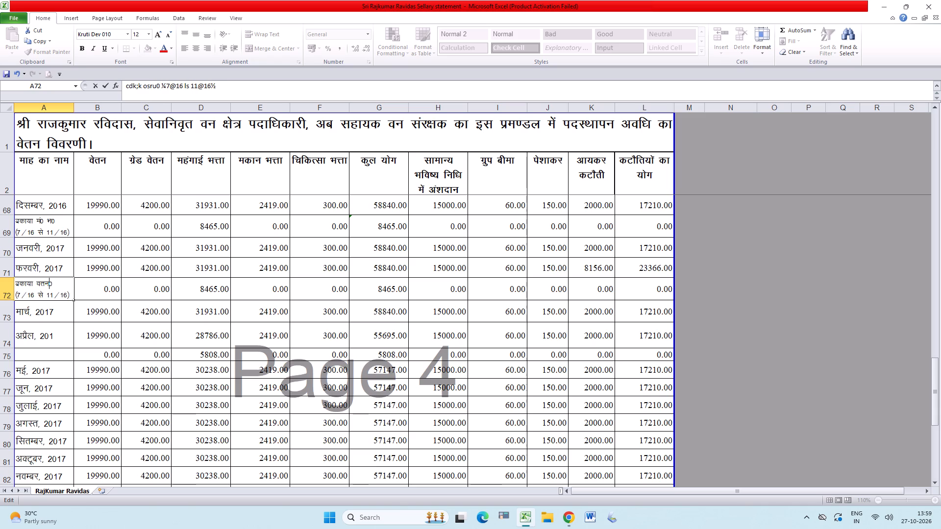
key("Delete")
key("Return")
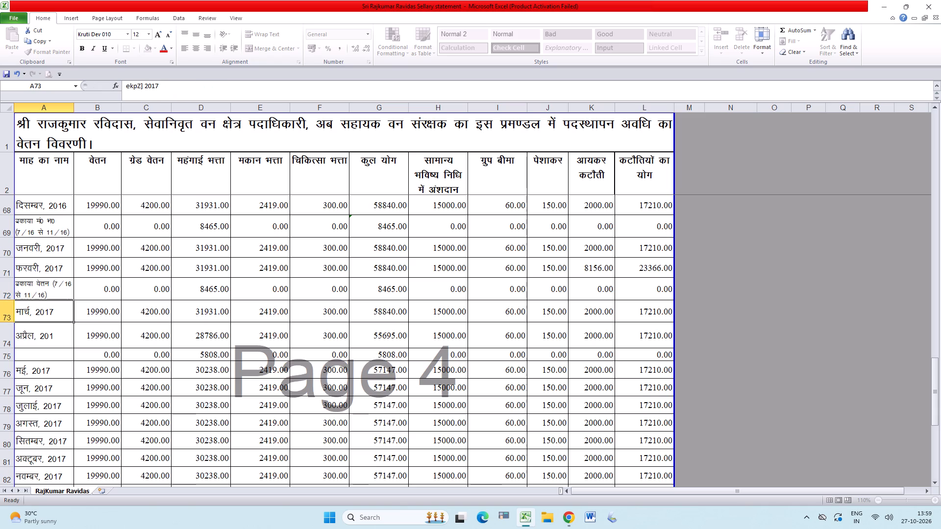
Insert माह-जनवरी, 2012 से inside the bracket of A72's label, before the 7/16 period.
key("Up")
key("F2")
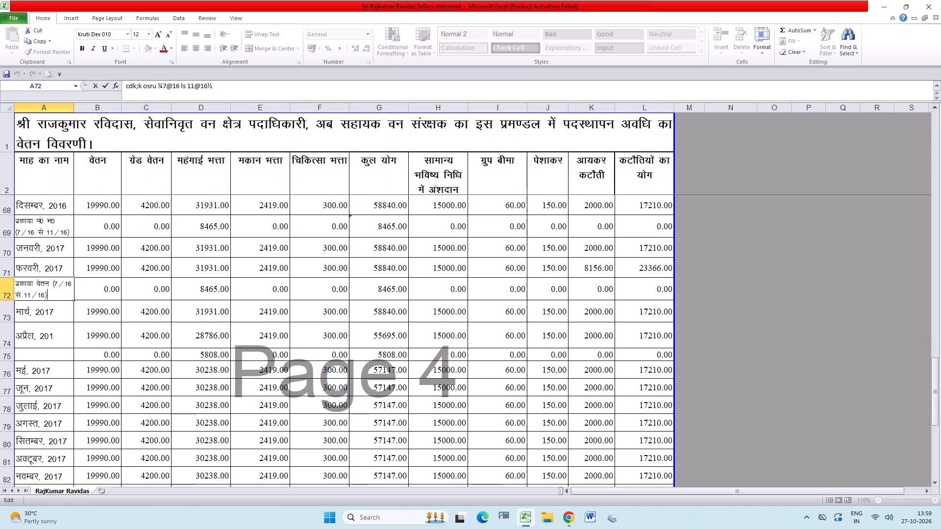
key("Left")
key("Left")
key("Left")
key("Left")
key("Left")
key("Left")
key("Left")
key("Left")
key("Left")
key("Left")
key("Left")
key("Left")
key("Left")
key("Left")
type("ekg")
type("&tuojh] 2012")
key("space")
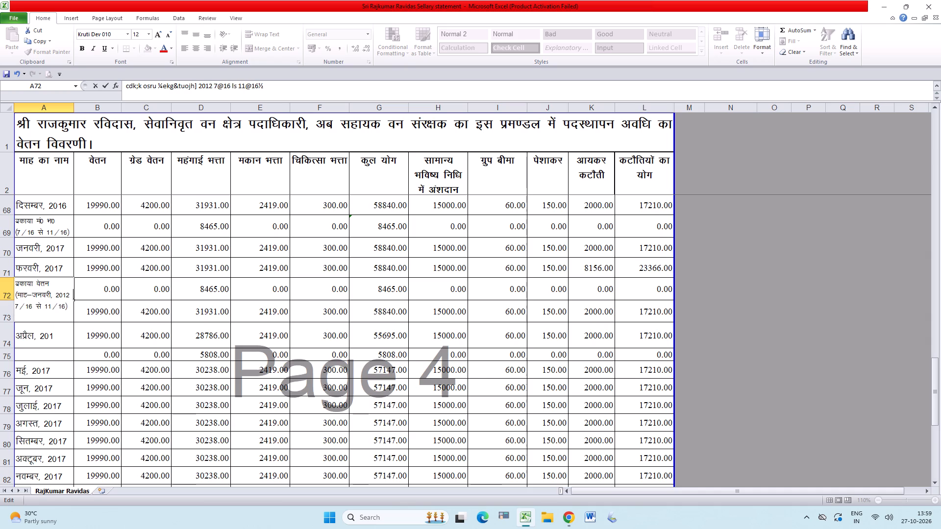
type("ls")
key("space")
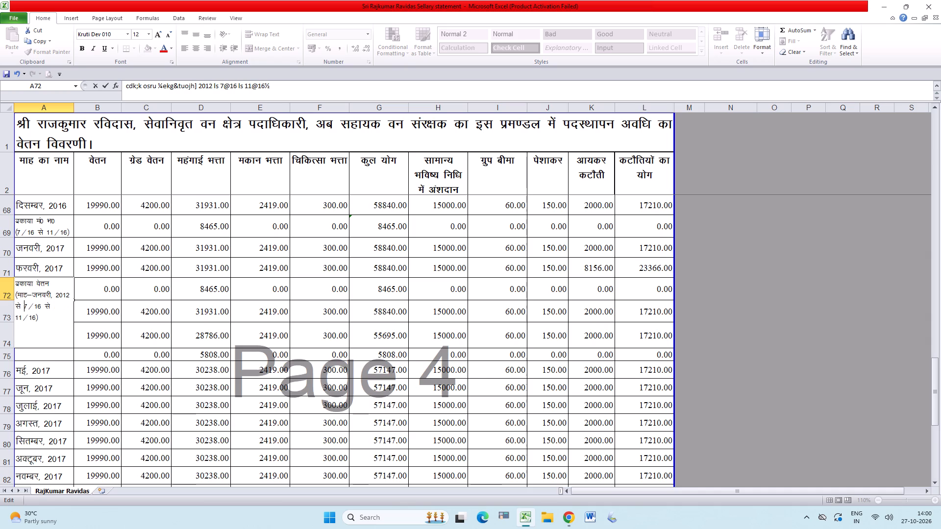
Add the start date , दिनांक-19-01-2012 after जनवरी, 2012 in A72's label.
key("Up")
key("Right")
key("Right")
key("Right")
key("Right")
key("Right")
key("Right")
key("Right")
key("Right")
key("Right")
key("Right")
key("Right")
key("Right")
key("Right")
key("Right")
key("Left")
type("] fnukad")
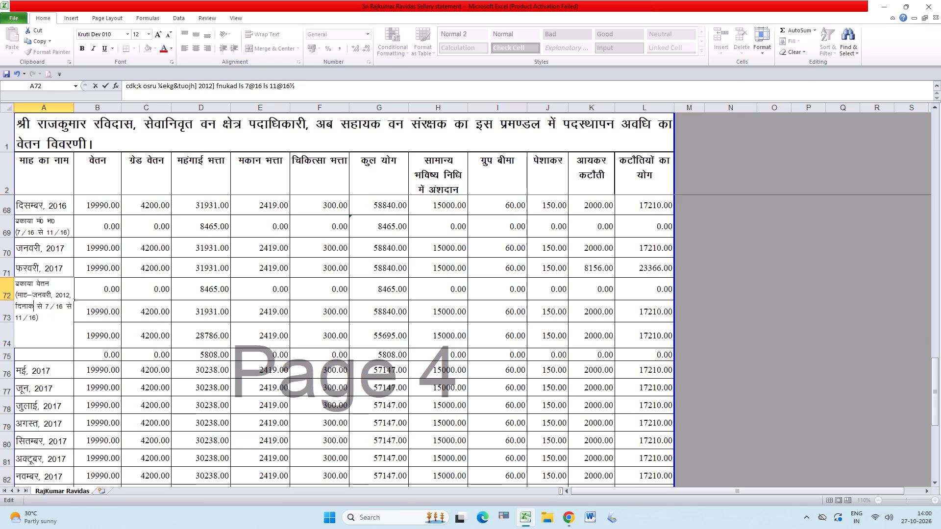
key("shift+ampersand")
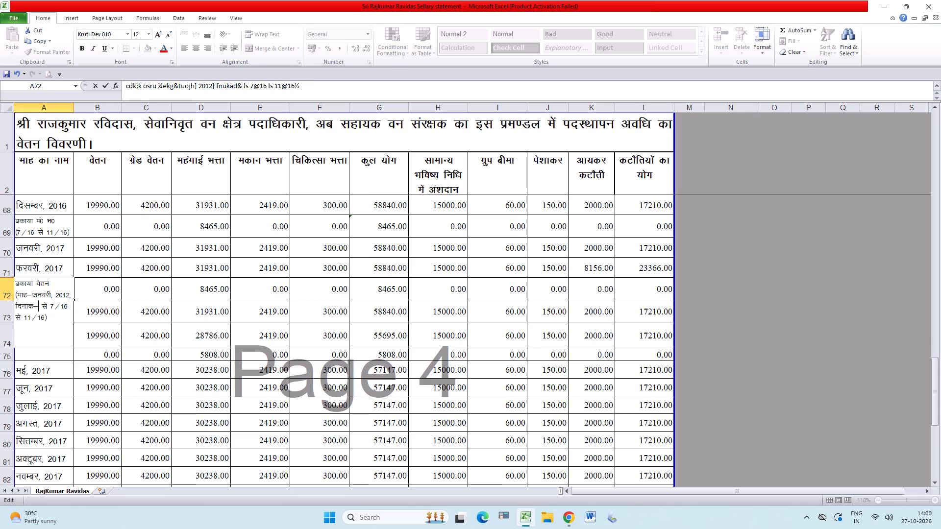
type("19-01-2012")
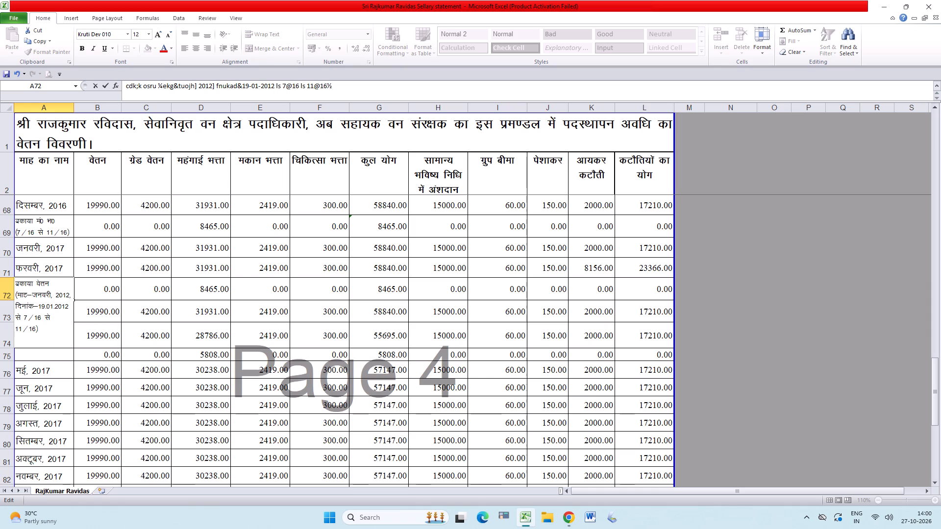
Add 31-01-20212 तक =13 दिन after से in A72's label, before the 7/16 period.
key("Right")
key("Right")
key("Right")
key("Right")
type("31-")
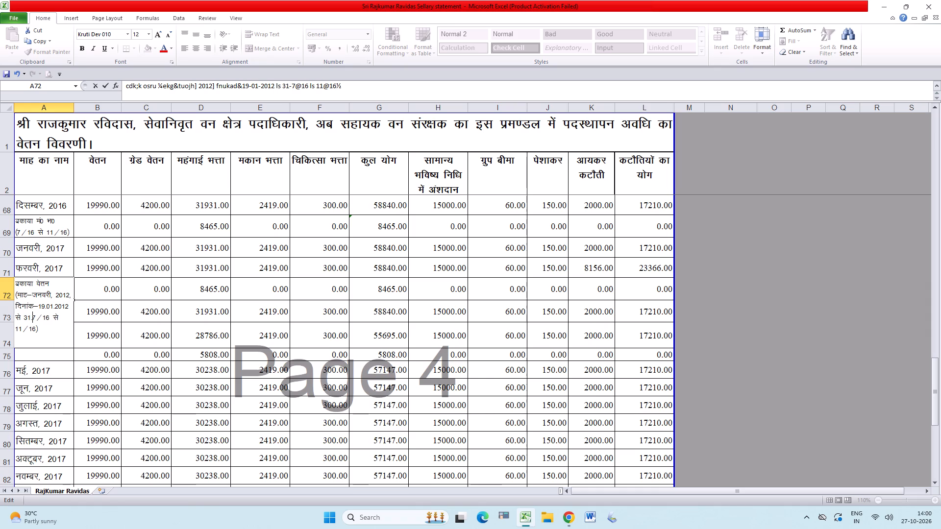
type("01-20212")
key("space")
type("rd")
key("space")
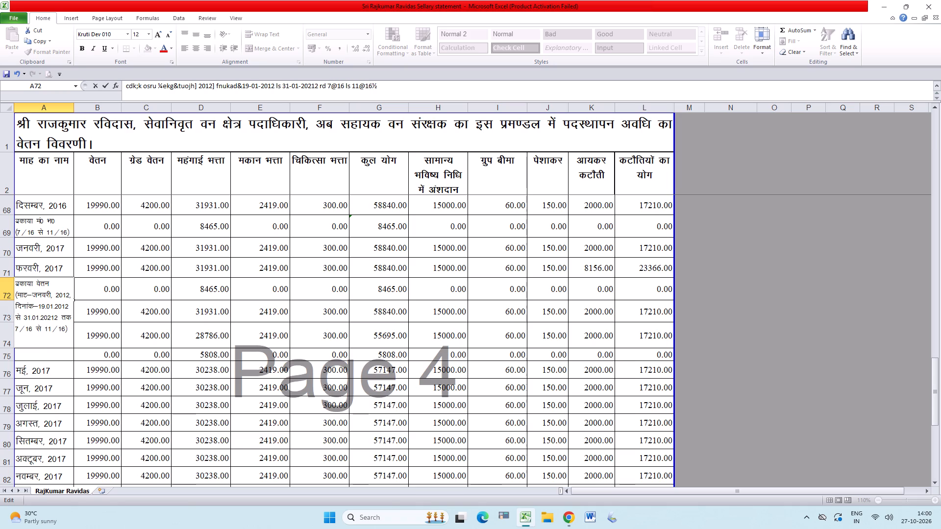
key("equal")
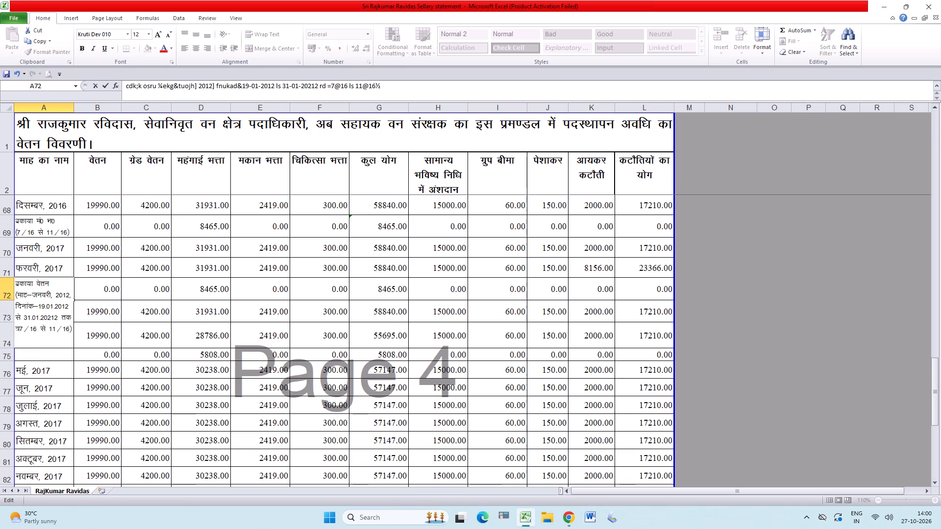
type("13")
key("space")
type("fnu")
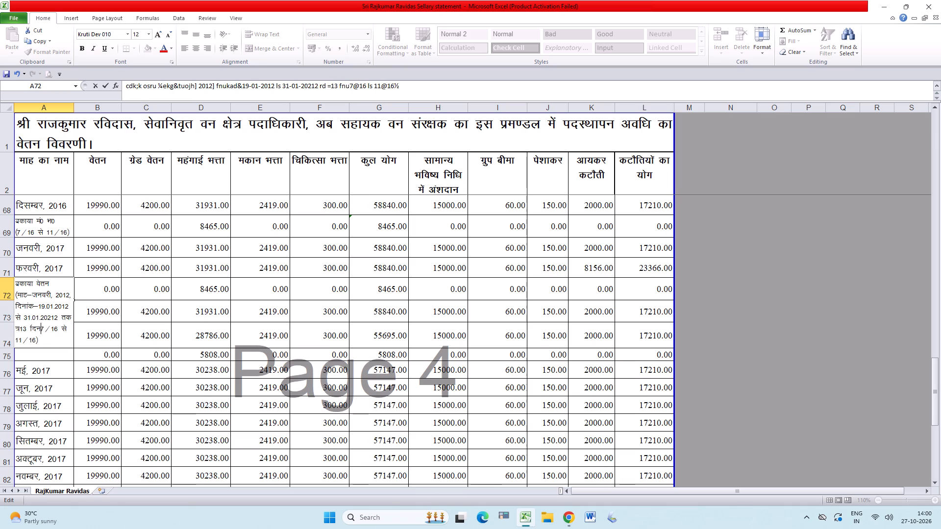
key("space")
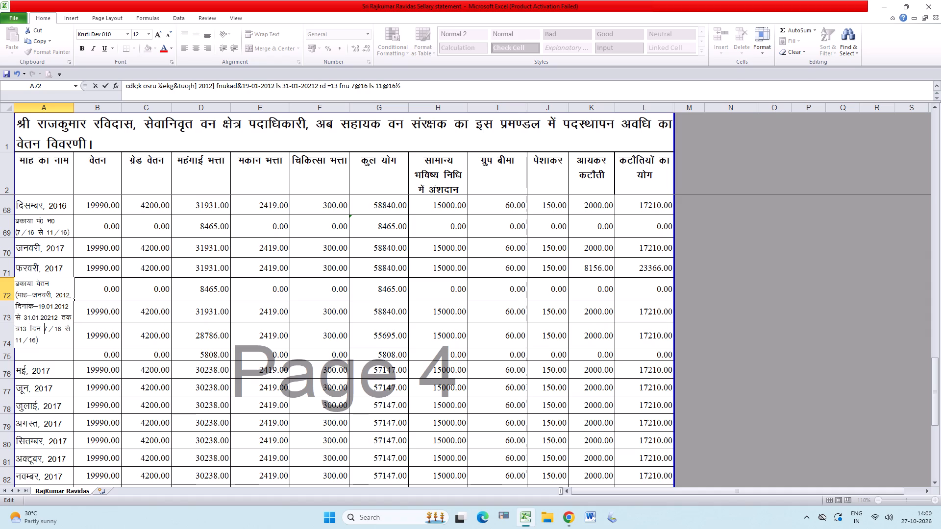
Delete the 7/16 से 11/16 period from A72's label, keeping the closing bracket.
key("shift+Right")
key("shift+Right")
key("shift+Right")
key("shift+Right")
key("shift+Right")
key("shift+Right")
key("shift+Right")
key("shift+Right")
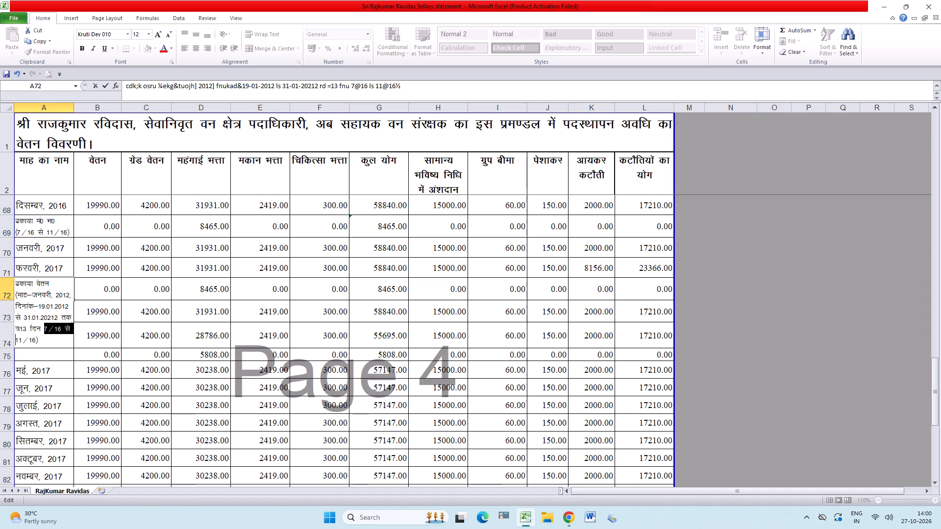
key("shift+Right")
key("shift+Right")
key("shift+Right")
key("shift+Right")
key("shift+Right")
key("BackSpace")
key("BackSpace")
Set the font of the character before 13 दिन in A72 to Times New Roman so it renders as an equals sign.
key("Left")
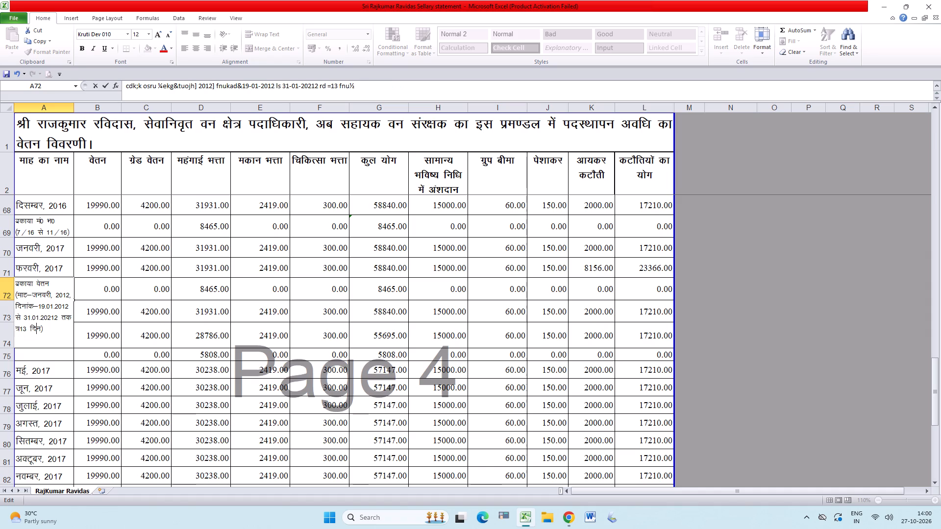
key("Left")
key("Left")
key("Left")
key("Left")
key("Left")
key("shift+Left")
left_click(85, 35)
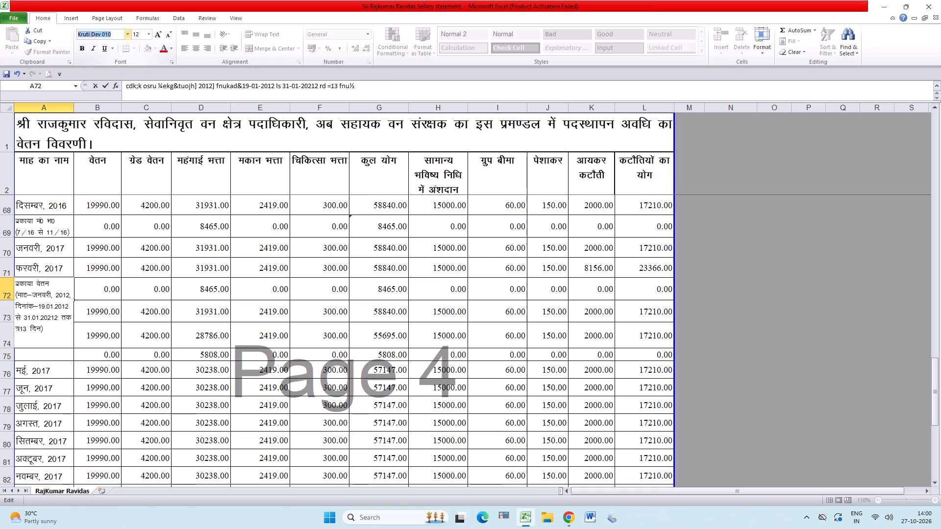
type("tim")
key("Tab")
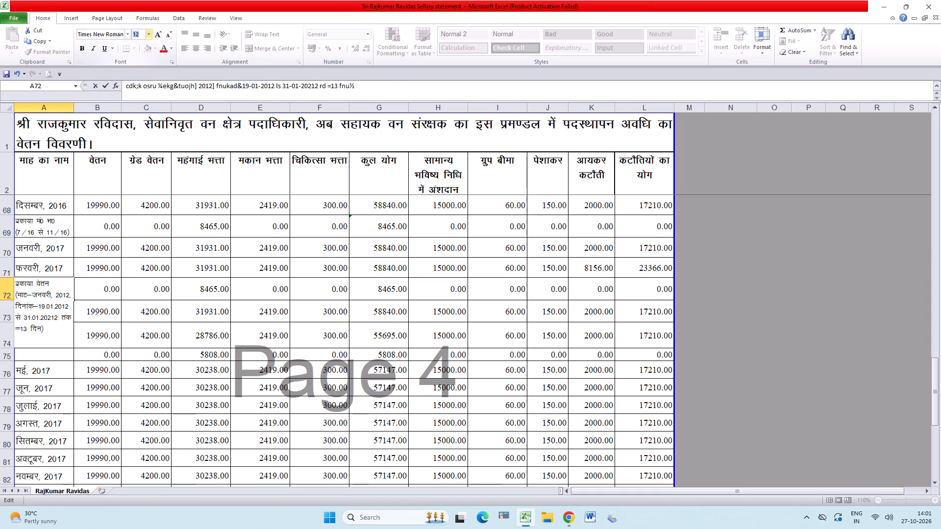
Append एवं माह-फरवरी, 2012 after the closing bracket at the end of A72's label.
left_click(50, 330)
key("space")
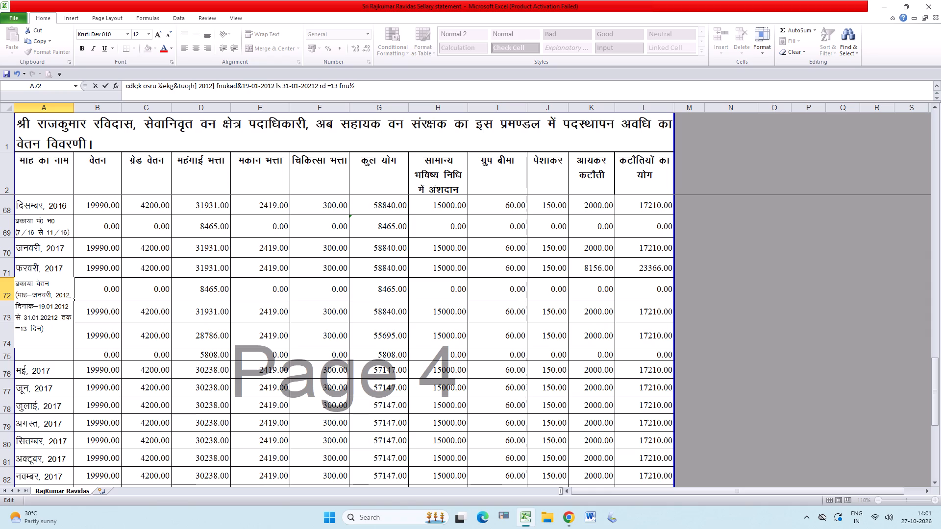
key("BackSpace")
key("space")
type(",oa")
key("space")
type("ekg")
type("&Qjojh] 2021")
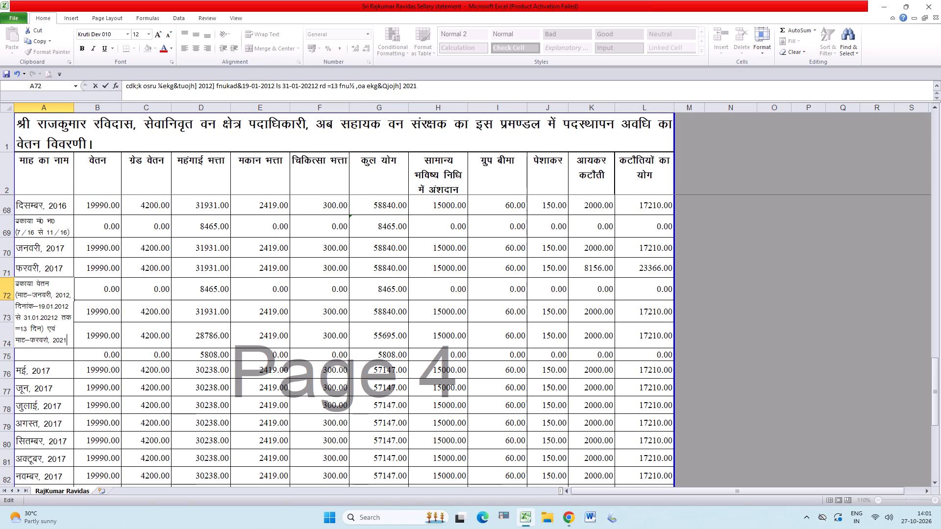
key("BackSpace")
key("BackSpace")
type("12")
Continue A72's label with a comma and the period दिनांक-01-02-2012 से 02-02-2012, followed by एवं.
key("space")
key("BackSpace")
type("] e")
key("BackSpace")
type("fnukad&01-02-202")
key("BackSpace")
type("12 ls")
key("space")
type("02-02-2012 ,oa")
key("space")
Finish A72's label with the period 22-02-2012 से 29-02-2012 तक= 10 दिन and a closing bracket.
type("22-02-2012")
key("space")
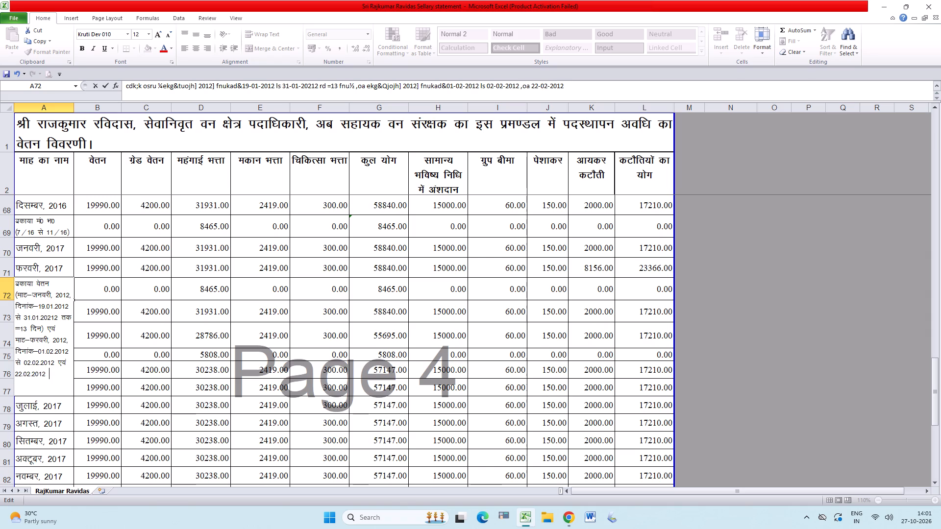
type("ls")
key("space")
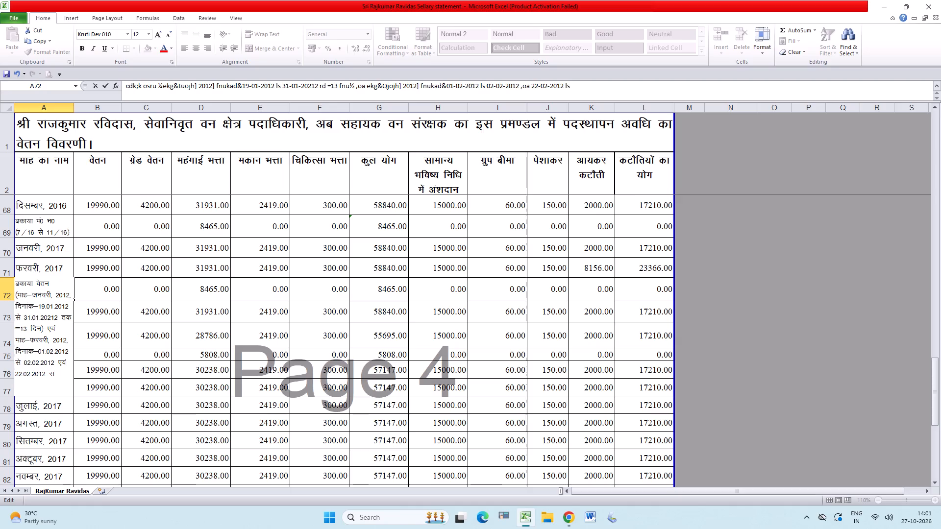
type("29-02-202")
key("BackSpace")
type("12 rd")
key("equal")
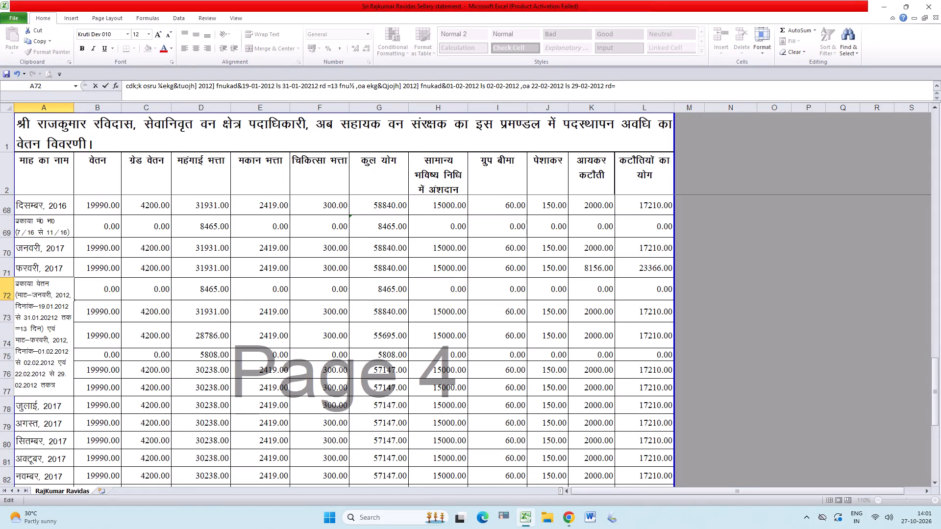
key("space")
type("10")
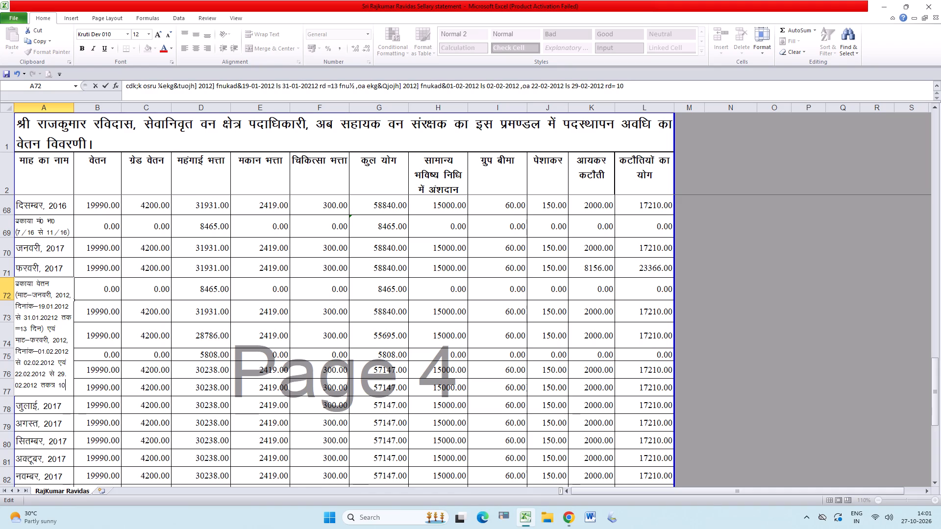
key("space")
type("f")
type("nu")
key("alt+0")
key("alt+1")
key("alt+8")
key("alt+9")
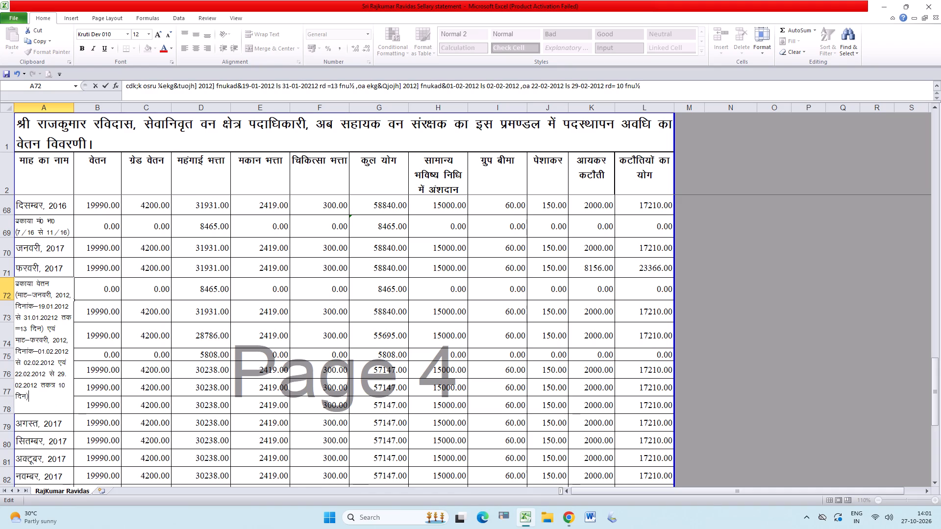
Set the font of the character before 10 दिन in A72 to Times New Roman so it renders as an equals sign.
key("Left")
key("Left")
key("Left")
key("Left")
key("Left")
key("Left")
key("Left")
key("Left")
key("Left")
key("Left")
key("Left")
key("Right")
key("Right")
key("Right")
key("shift+Left")
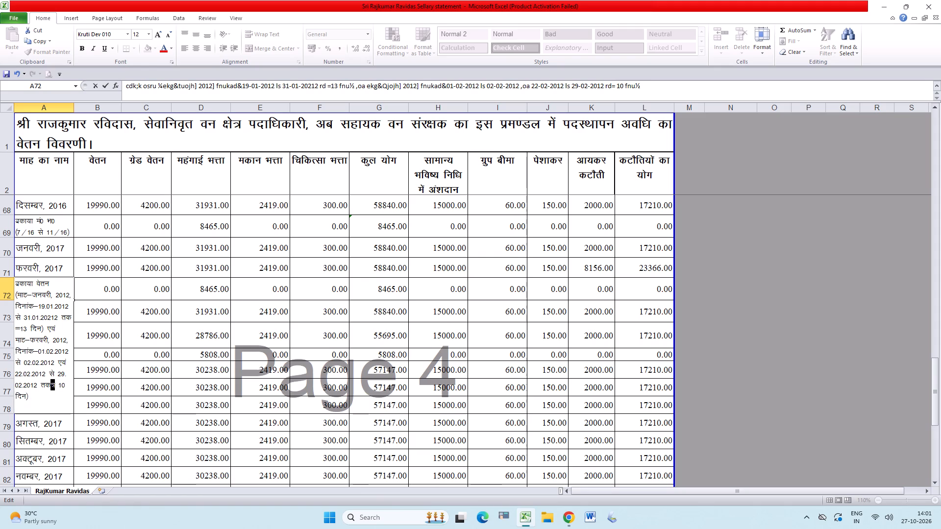
left_click(116, 31)
type("tim")
key("Tab")
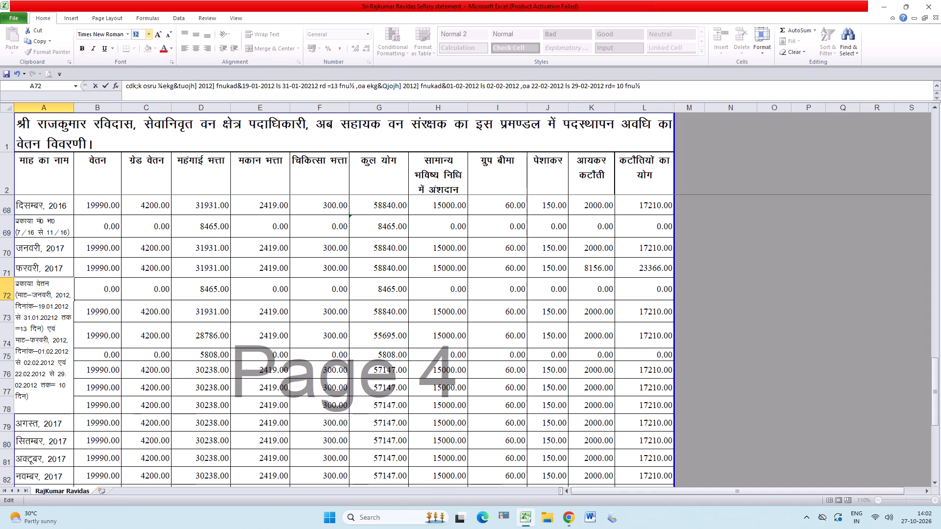
key("Left")
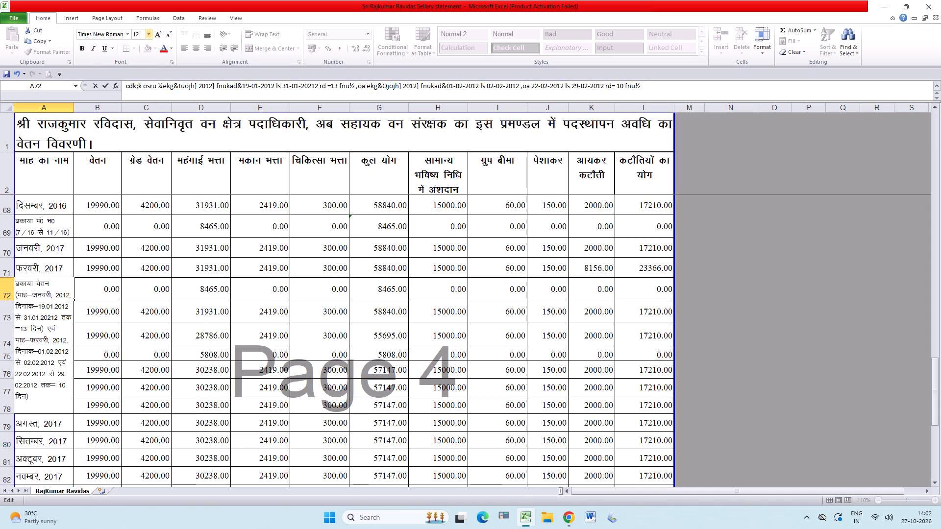
Insert a space between तक and the equals sign before 10 दिन in A72's label.
left_click(50, 388)
key("space")
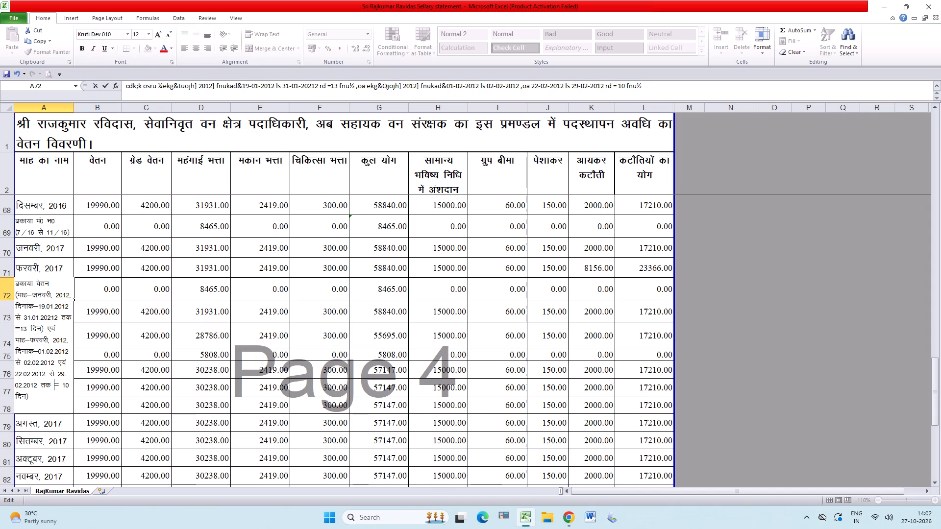
Insert an opening bracket before दिनांक-01-02-2012 in A72's label.
left_click(16, 337)
left_click(15, 350)
key("alt+0")
key("alt+1")
key("alt+8")
key("alt+8")
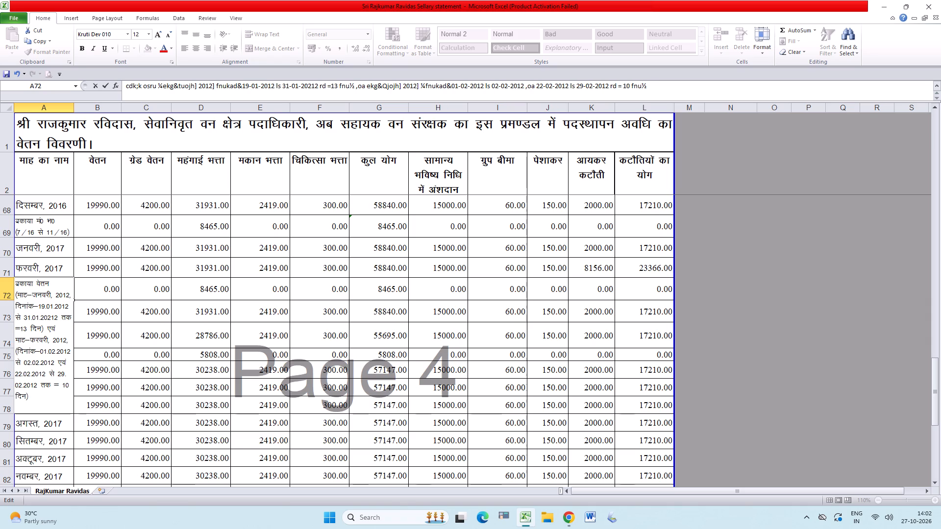
Insert an opening bracket before दिनांक-19-01-2012 in A72's label.
left_click(15, 305)
key("alt+0")
key("alt+1")
key("alt+8")
key("alt+8")
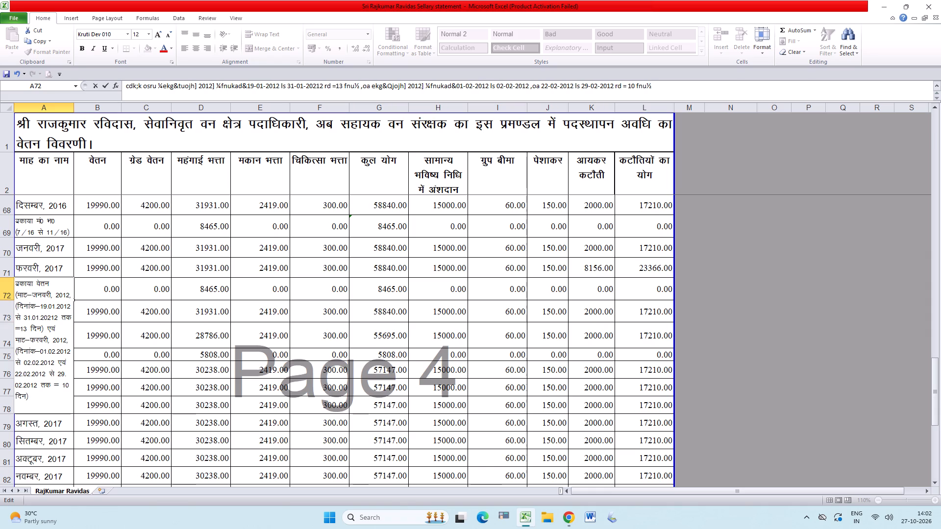
Delete the opening bracket before माह-जनवरी in A72, keeping a space after वेतन, and commit the label.
left_click(17, 294)
key("BackSpace")
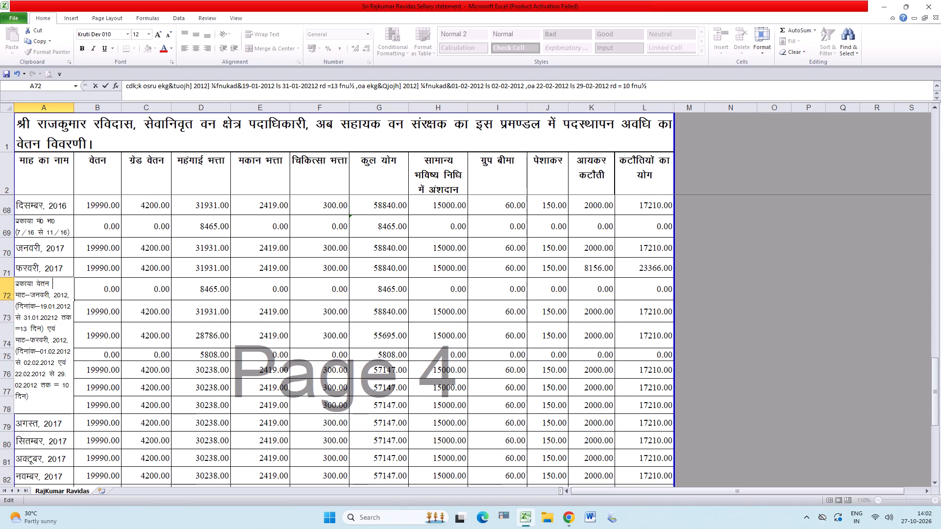
key("BackSpace")
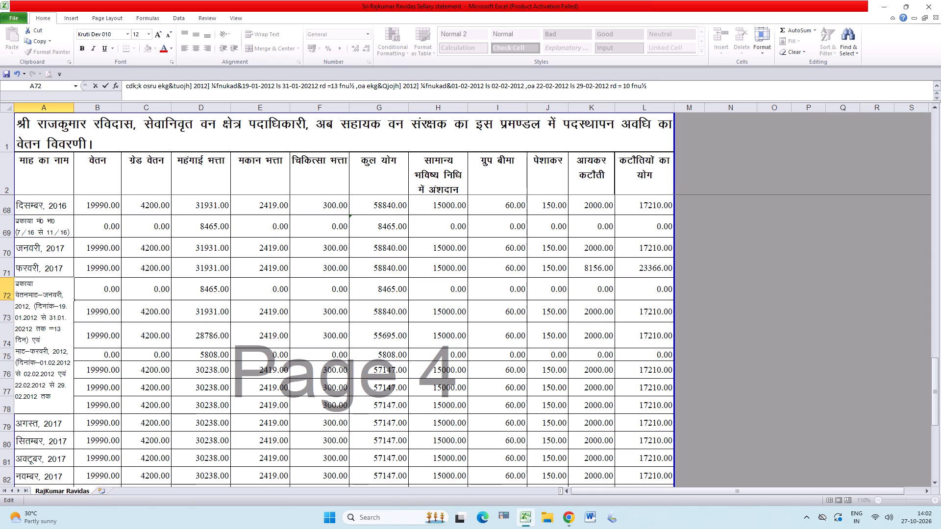
key("space")
key("Return")
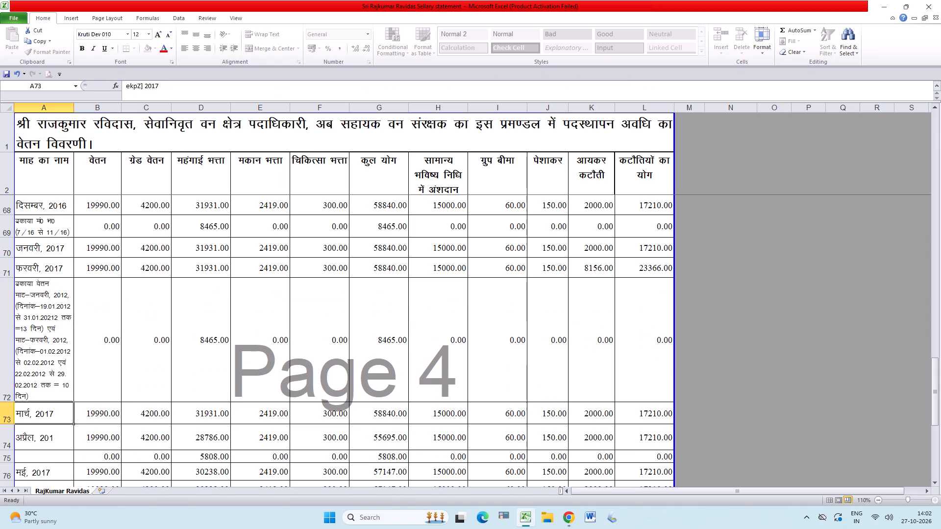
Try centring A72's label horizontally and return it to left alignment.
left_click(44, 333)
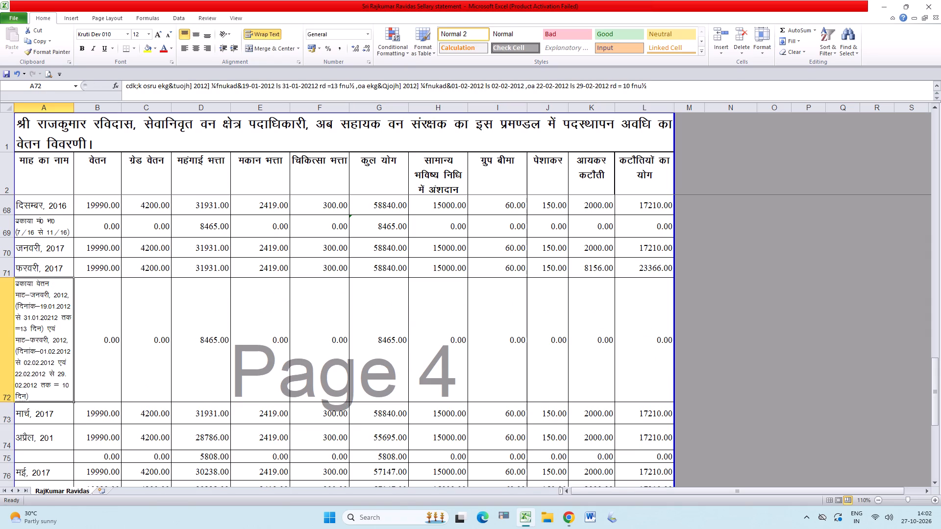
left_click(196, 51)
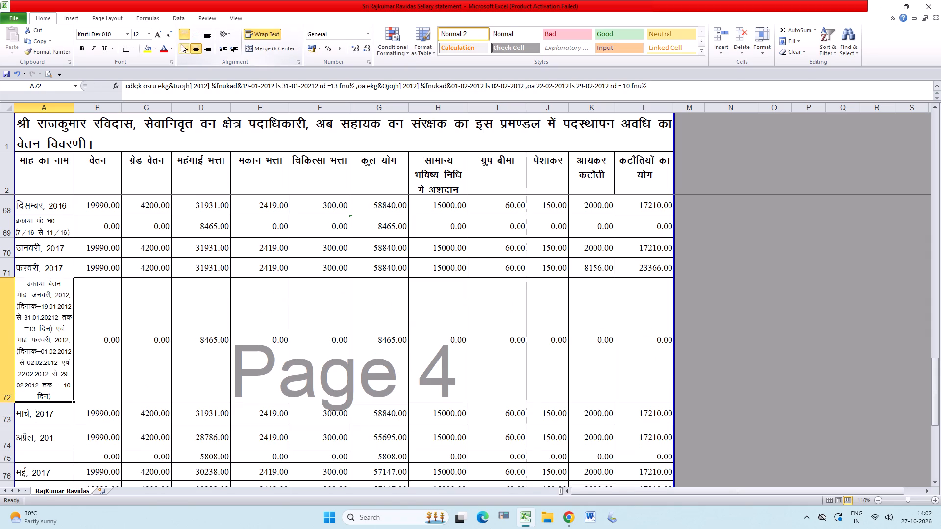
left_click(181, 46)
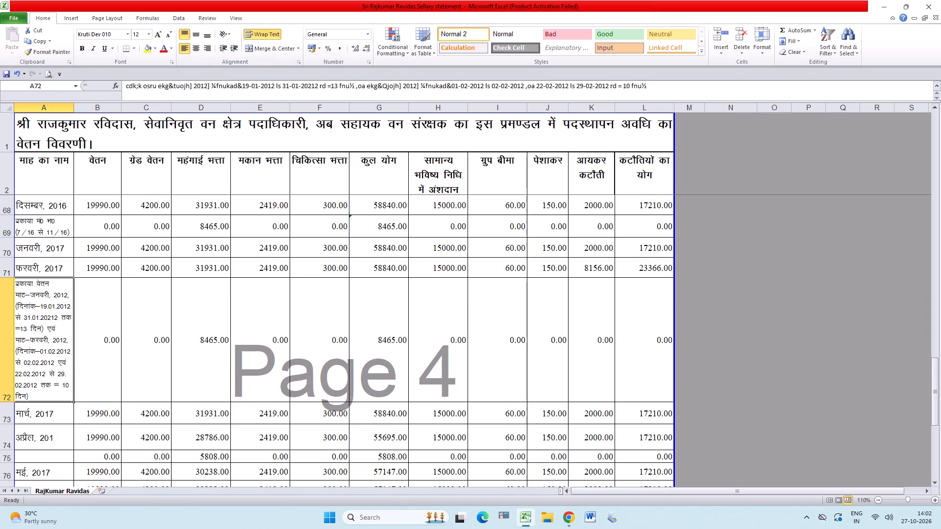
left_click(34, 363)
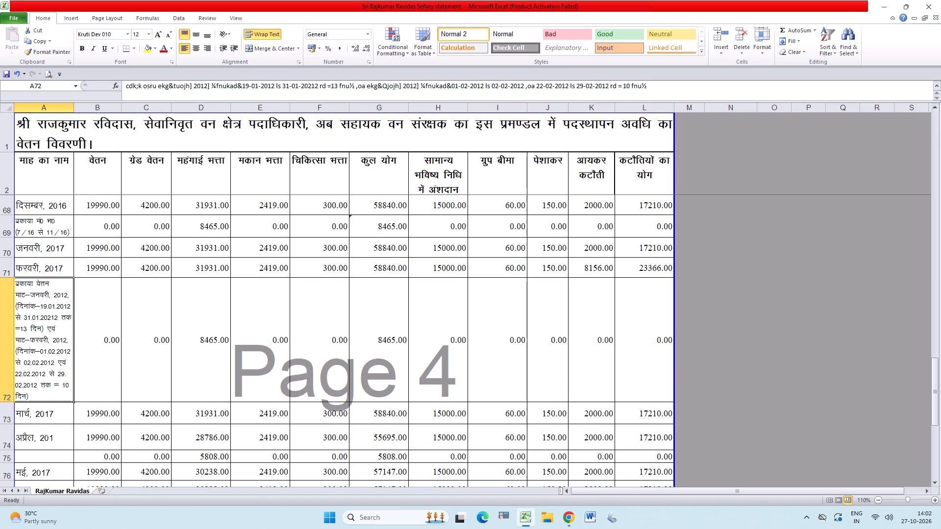
Save the workbook and set the arrears row's महंगाई भत्ता in D72 to 0.
left_click(391, 332)
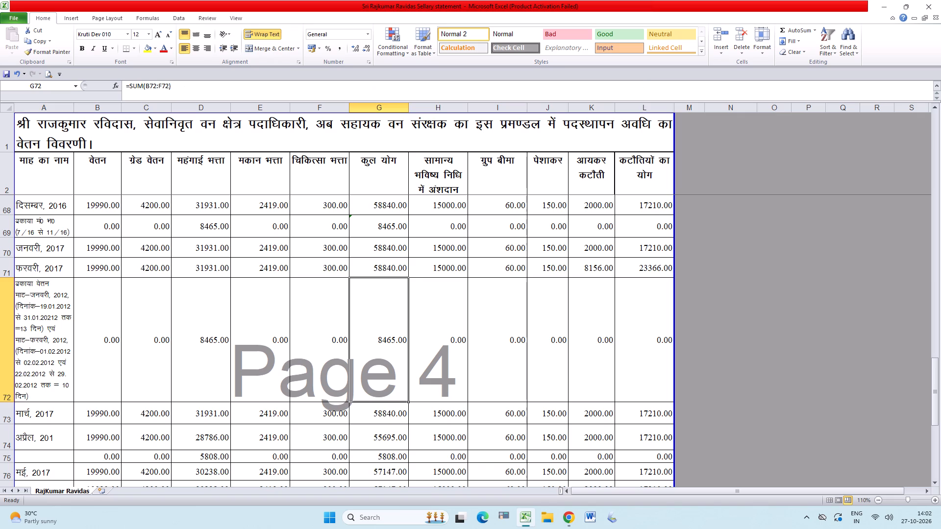
left_click(198, 337)
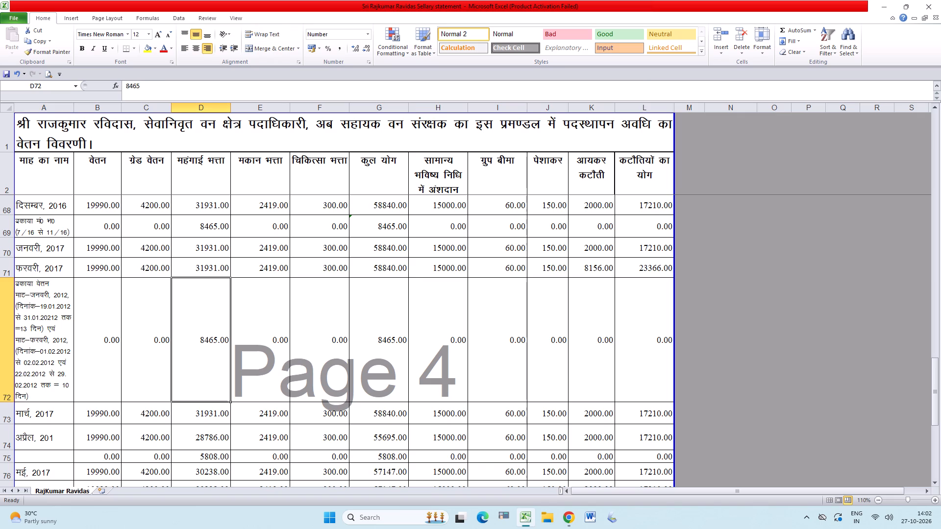
key("ctrl+s")
key("0")
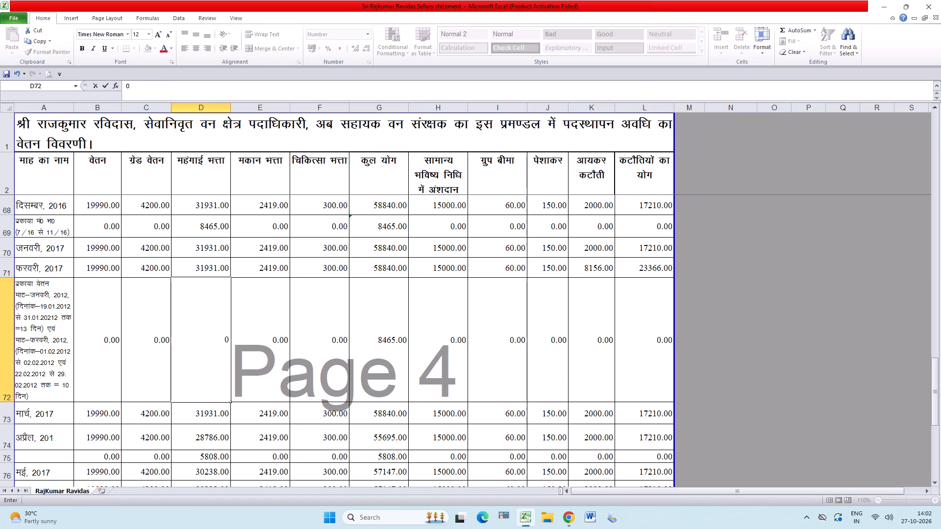
key("Tab")
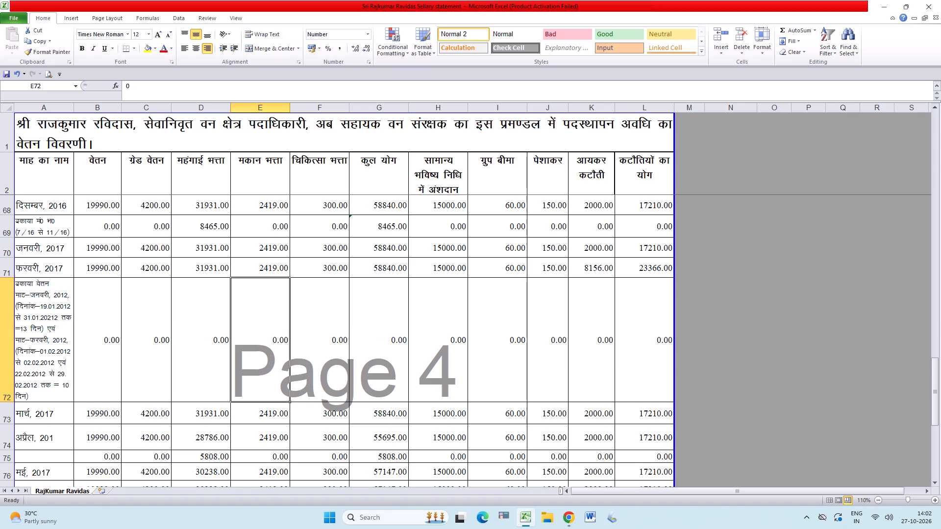
Set the arrears row's वेतन in B72 to 14733.
key("Left")
key("Left")
key("Left")
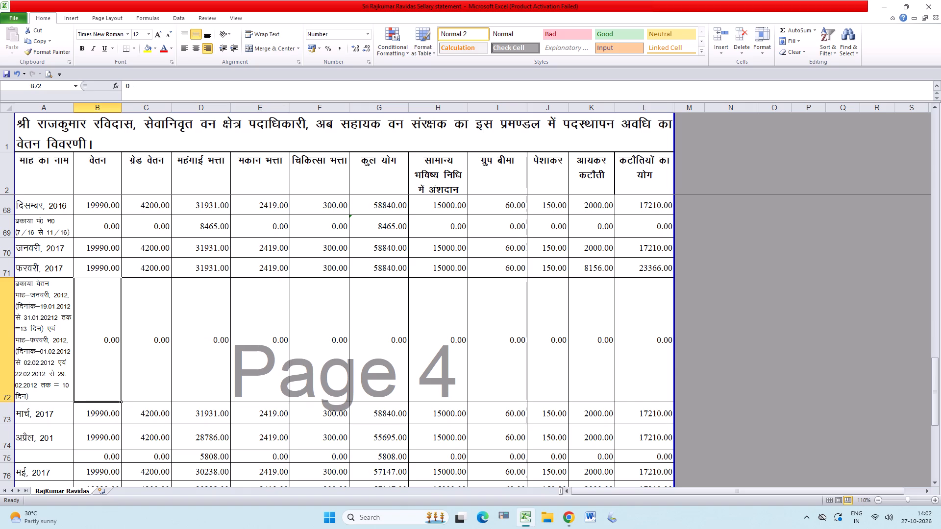
type("14733")
key("Tab")
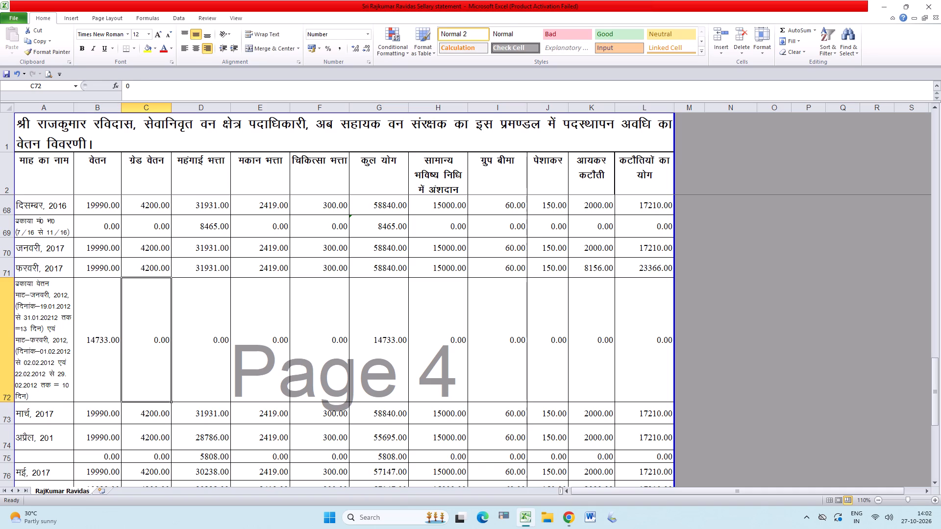
Copy the February 2017 grade pay and allowances from C71:F71 into the arrears row's C72:F72.
left_click_drag(140, 270, 310, 270)
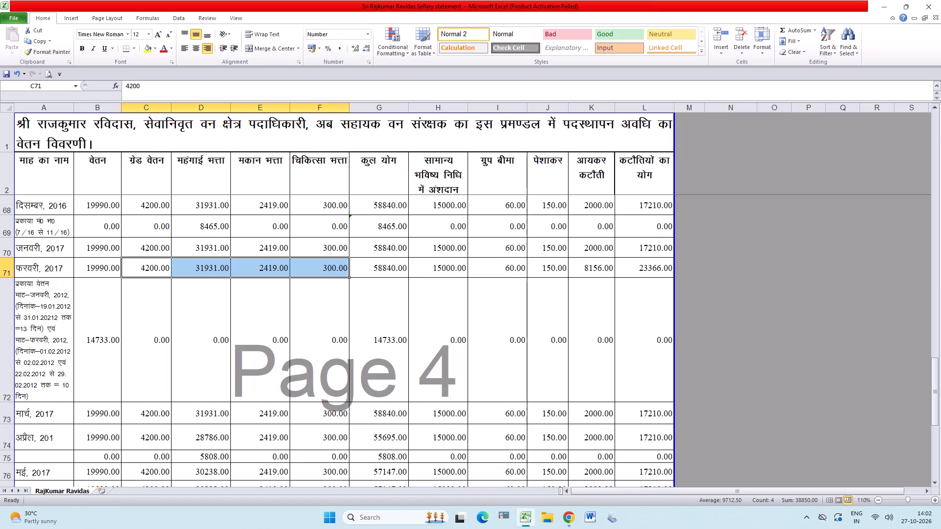
key("ctrl+c")
left_click(148, 325)
key("Return")
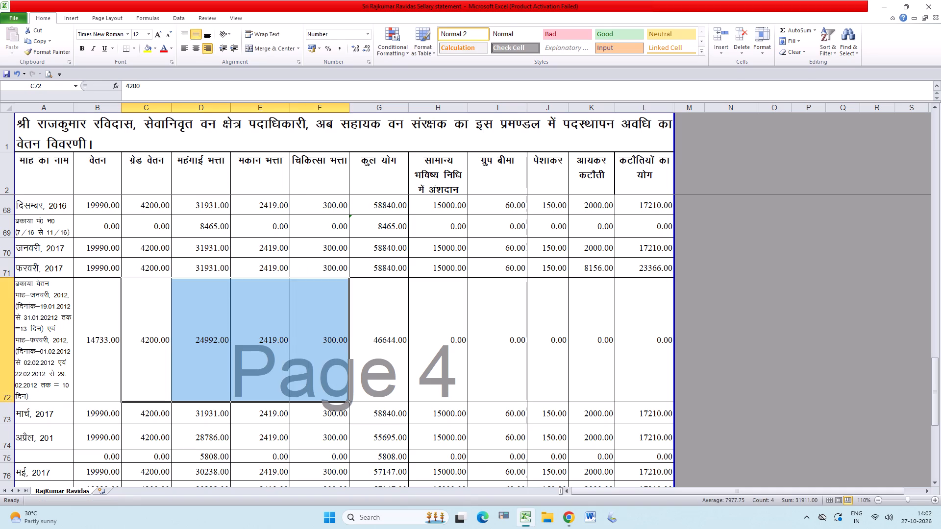
In the arrears row 72, set ग्रेड वेतन to 3209, महंगाई भत्ता to 11662 and मकान भत्ता to 0.
left_click(155, 339)
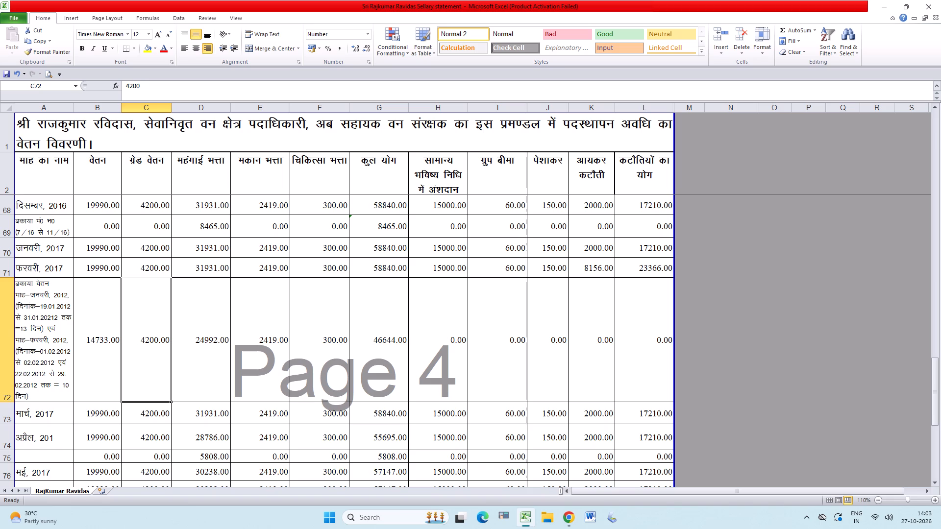
left_click(149, 338)
type("3209")
key("Right")
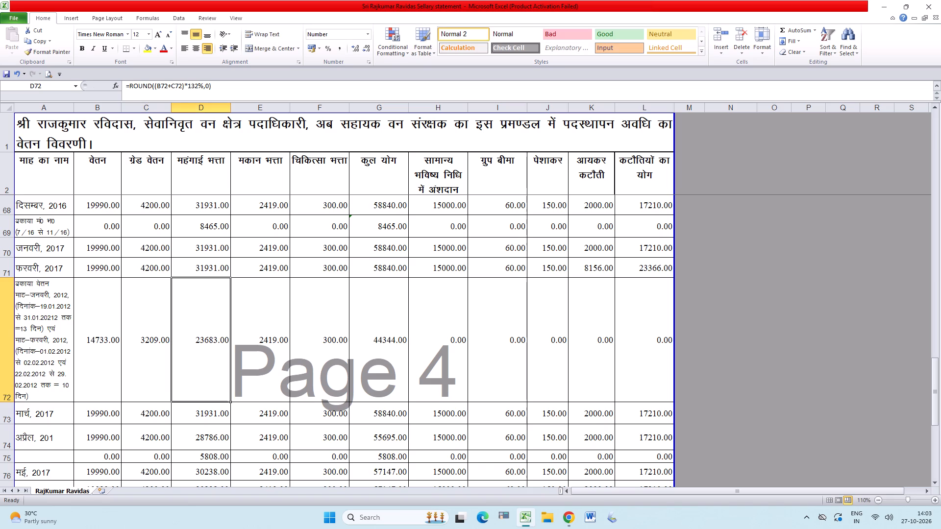
type("11")
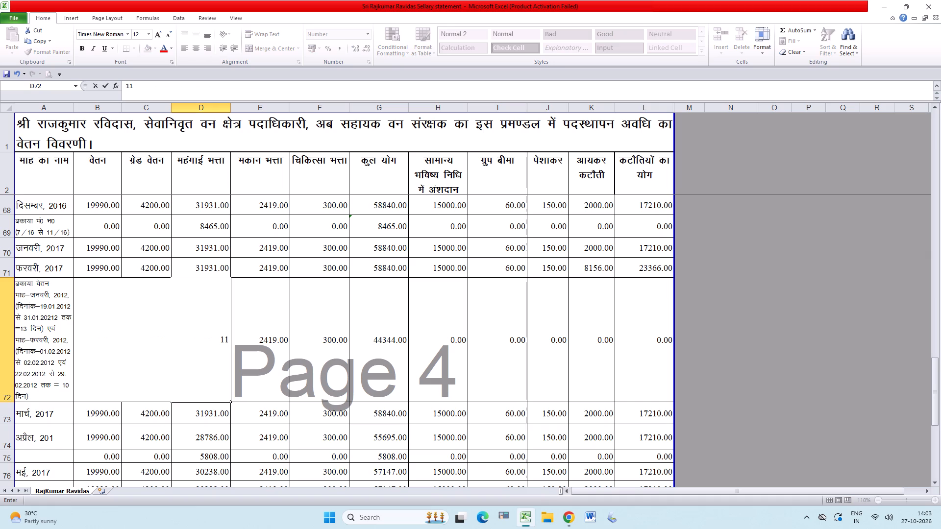
key("6")
type("62")
key("Right")
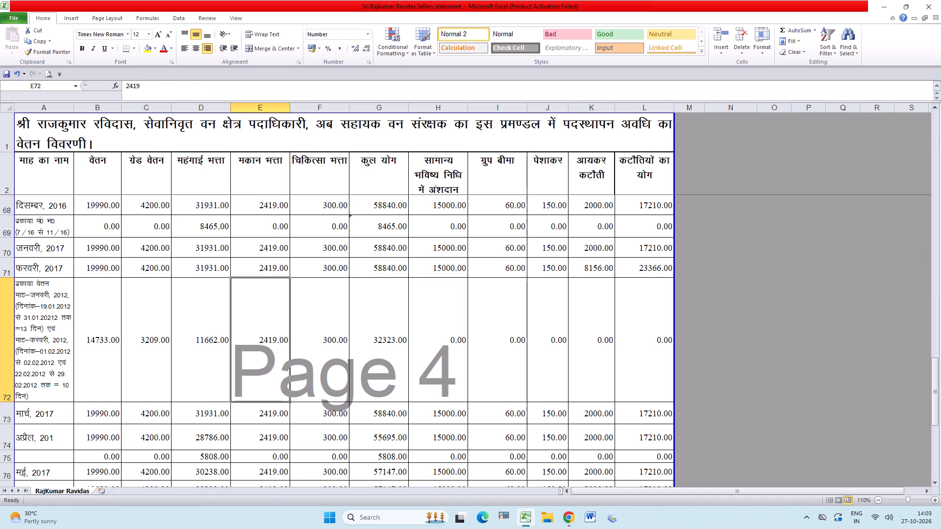
key("0")
key("Right")
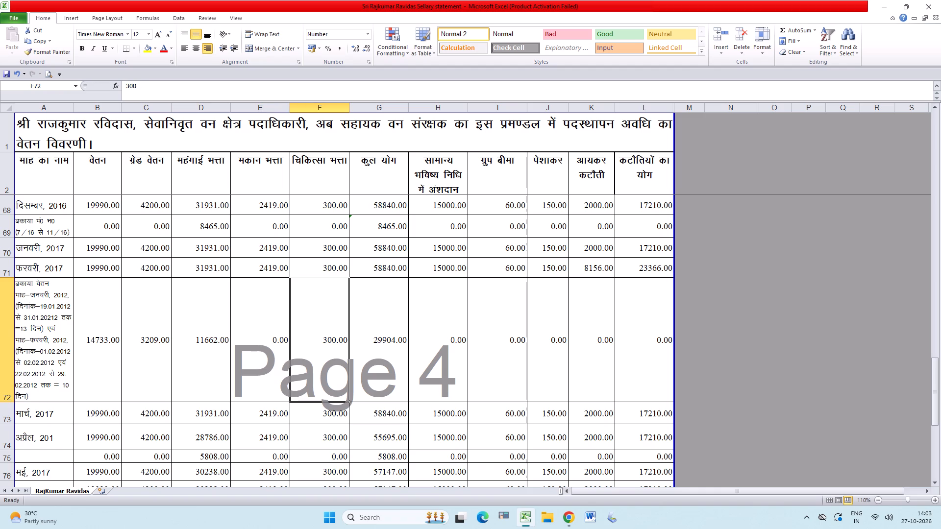
Set the arrears row's deductions to 60 for ग्रुप बीमा and 19292 for आयकर कटौती, and save the workbook.
key("Right")
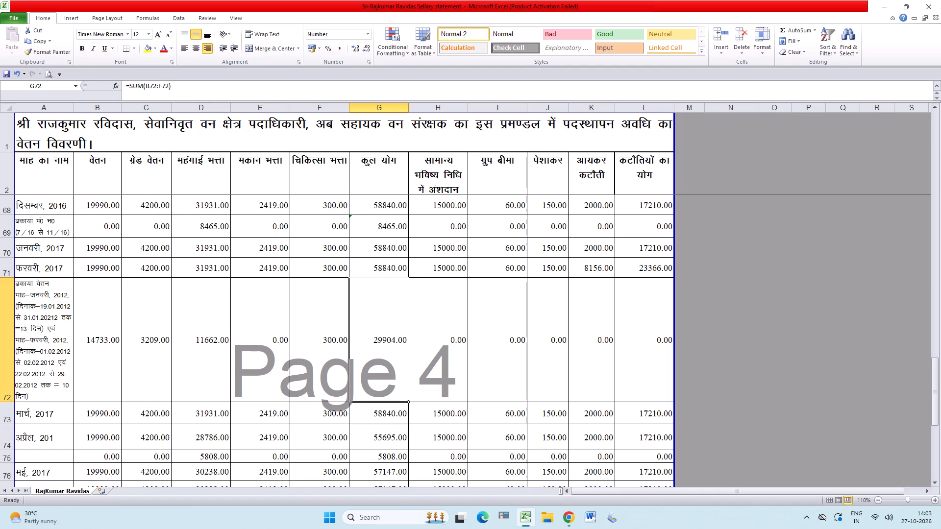
key("Right")
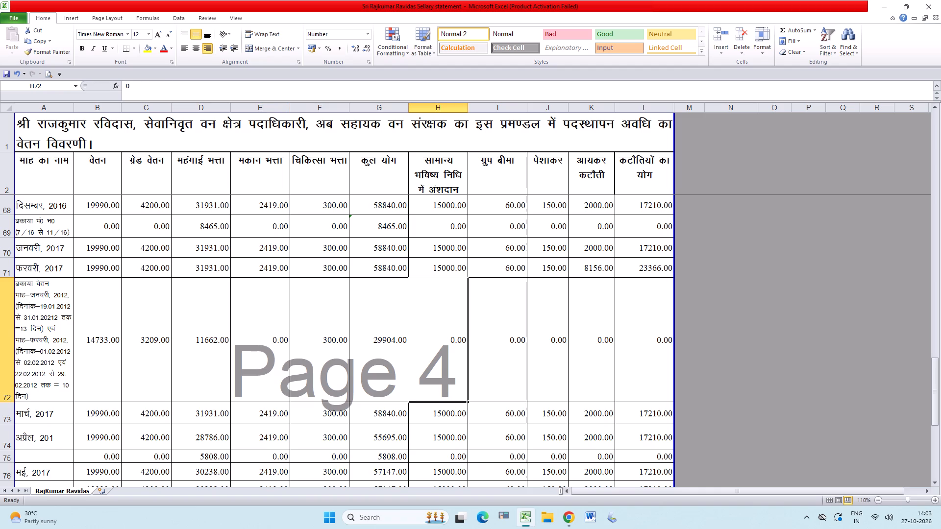
key("Right")
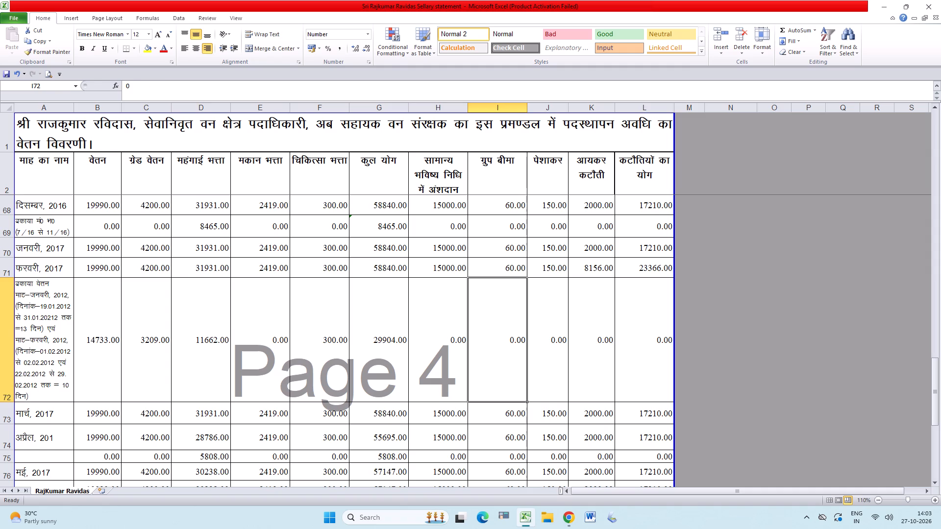
type("60")
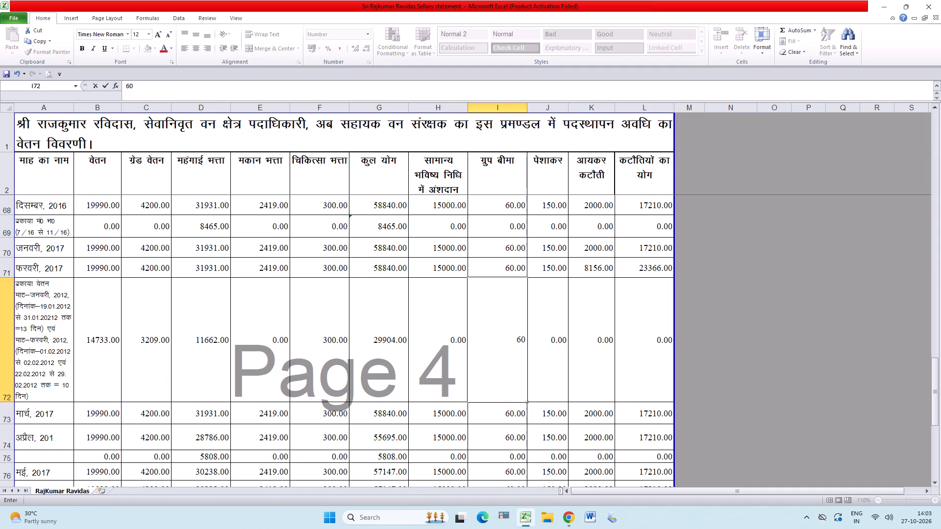
key("Right")
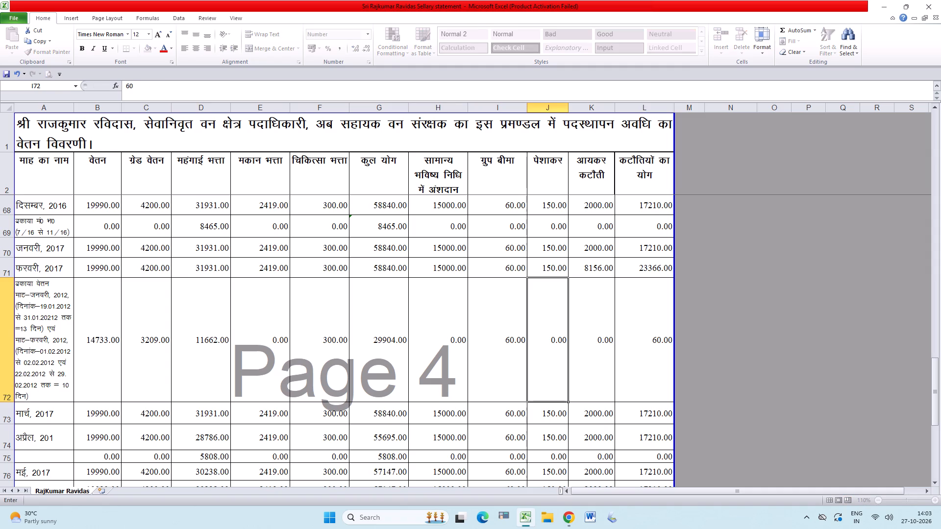
key("Right")
type("19292")
key("Right")
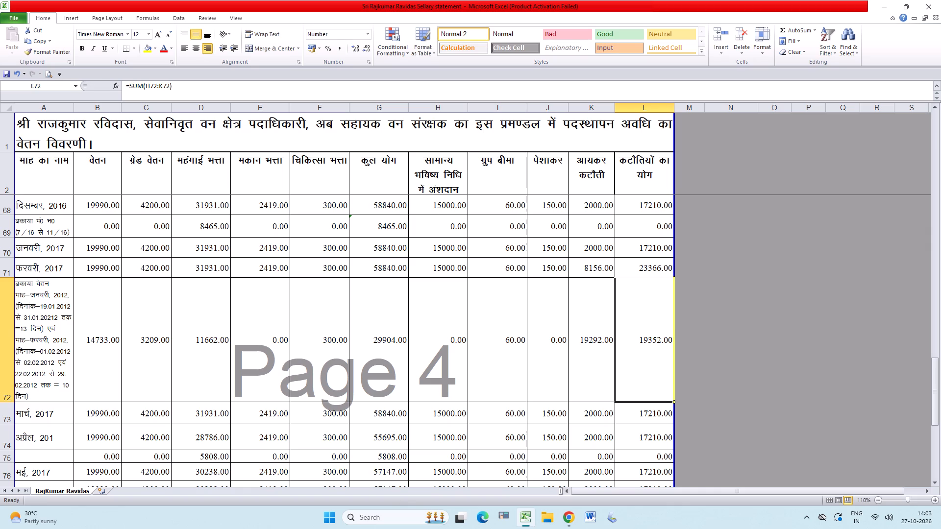
key("ctrl+s")
Insert a blank row between the arrears row 72 and the March 2017 row.
left_click_drag(937, 385, 940, 407)
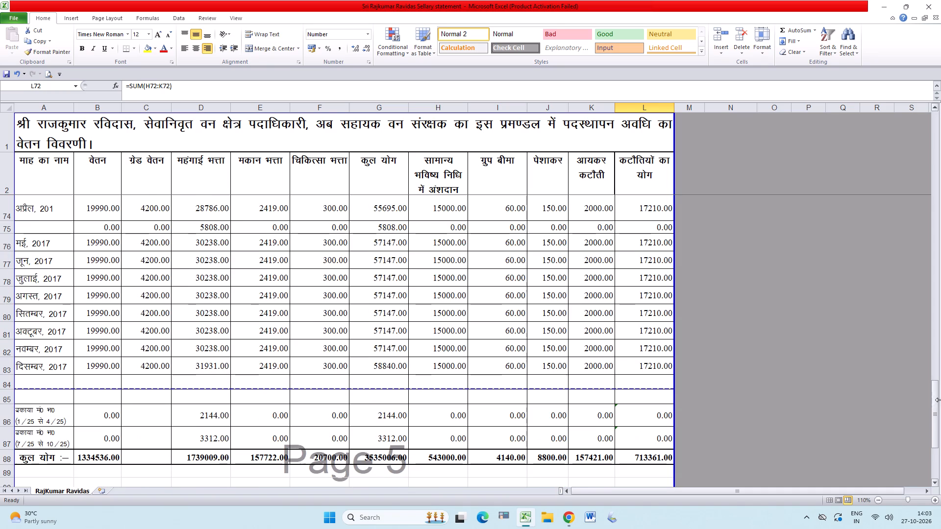
left_click_drag(936, 403, 933, 396)
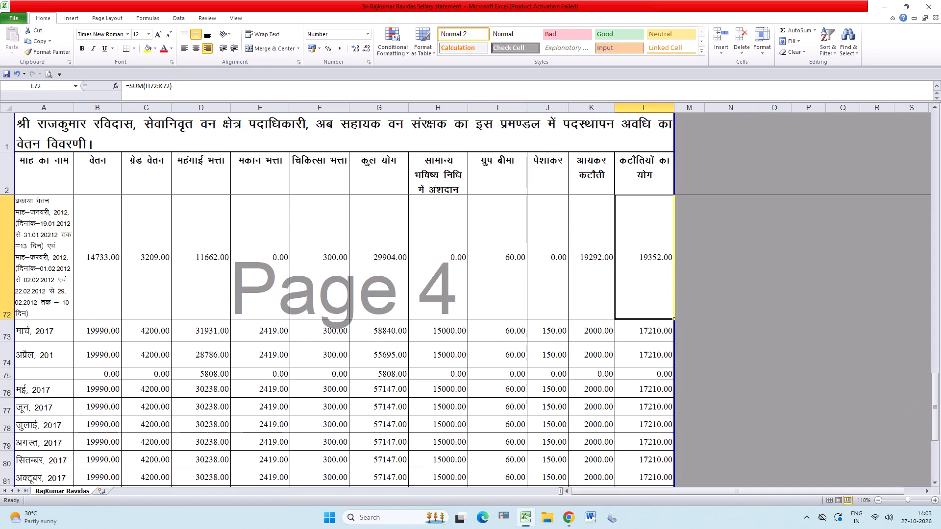
left_click(631, 258)
left_click(41, 335)
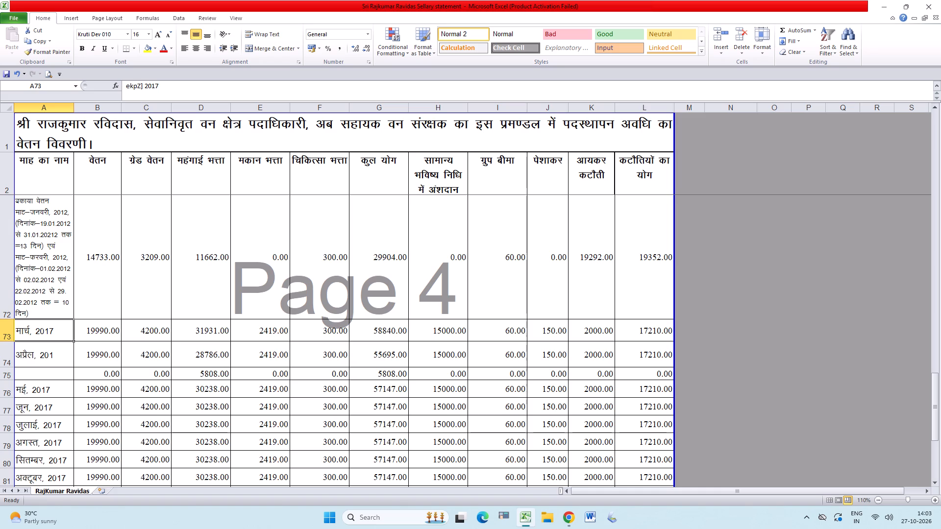
left_click(8, 329)
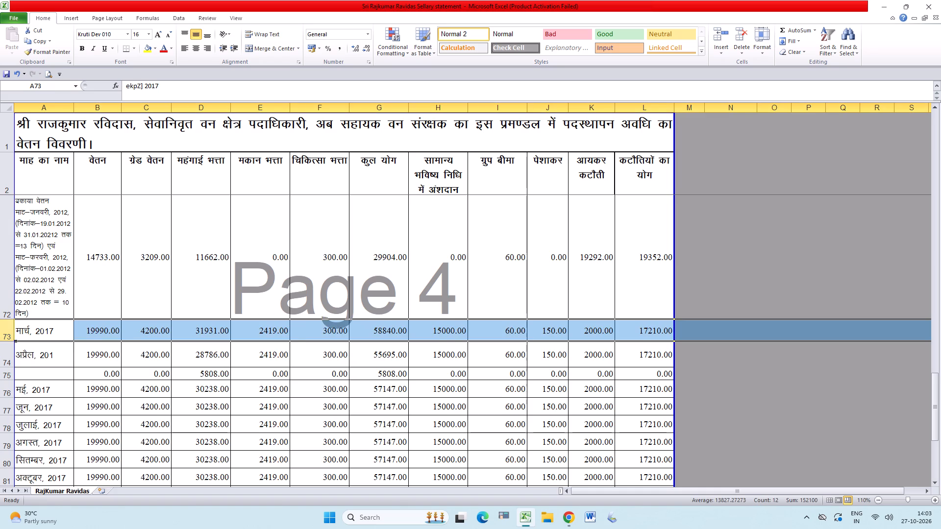
key("ctrl+plus")
Copy the arrears label from A72 into A73 of the new row.
left_click(34, 276)
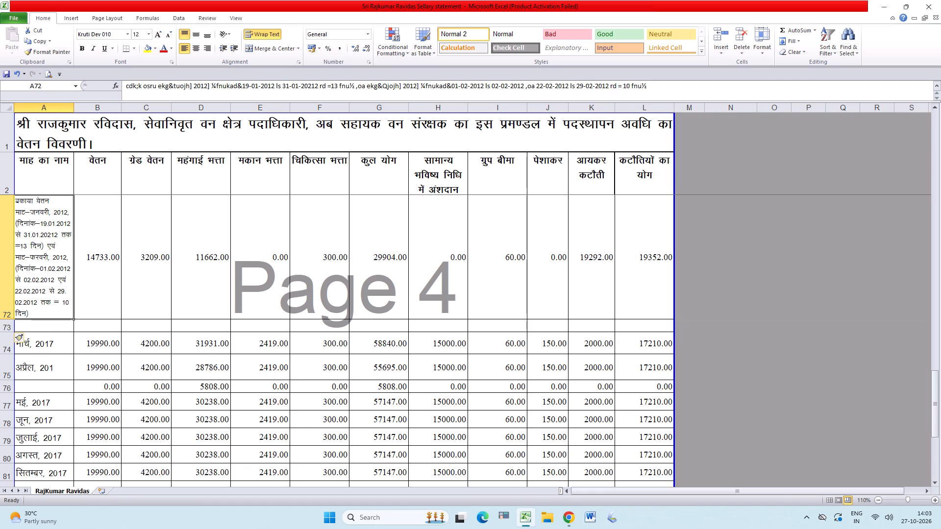
key("ctrl+c")
left_click(37, 330)
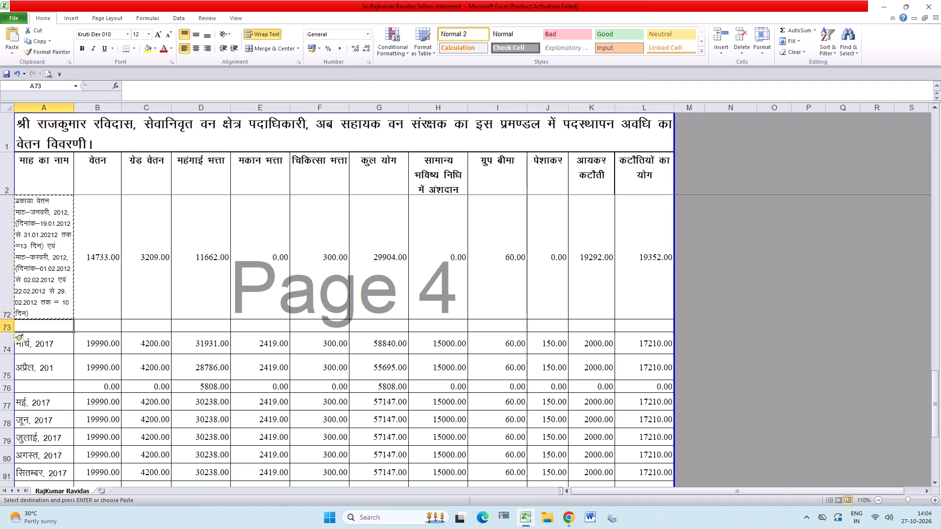
key("Return")
Replace the month जनवरी with मार्च in A73's label.
double_click(40, 339)
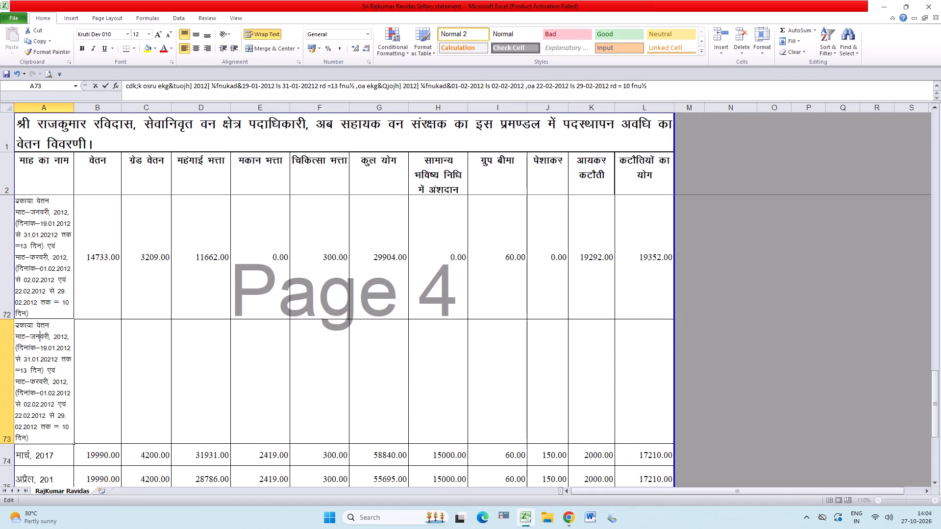
left_click(31, 334)
key("shift+Right")
key("shift+Right")
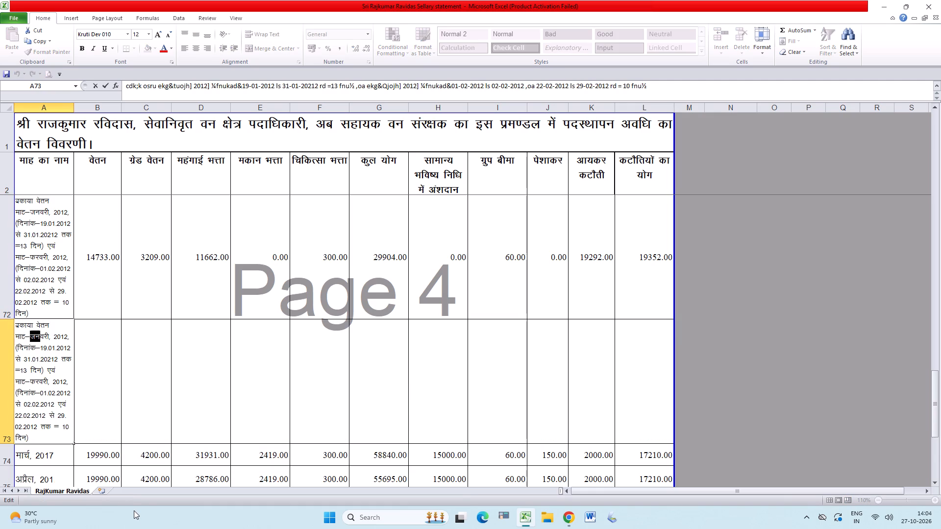
key("shift+Right")
key("shift+Right")
key("shift+Right")
type("e;")
key("BackSpace")
type("kpZ")
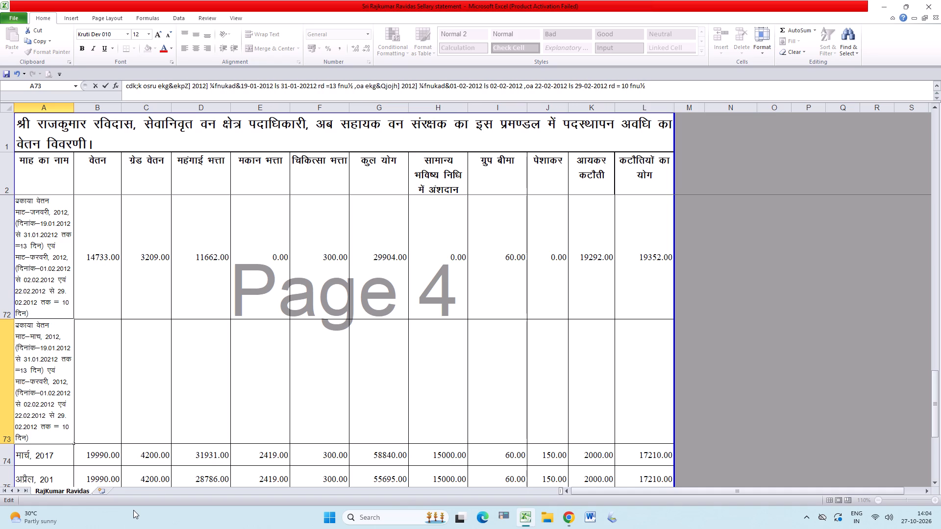
Change the first period's start date in A73's label to 01-03-2012.
key("Down")
key("shift+Right")
key("shift+Right")
type("01")
key("Right")
key("Right")
key("shift+Right")
key("3")
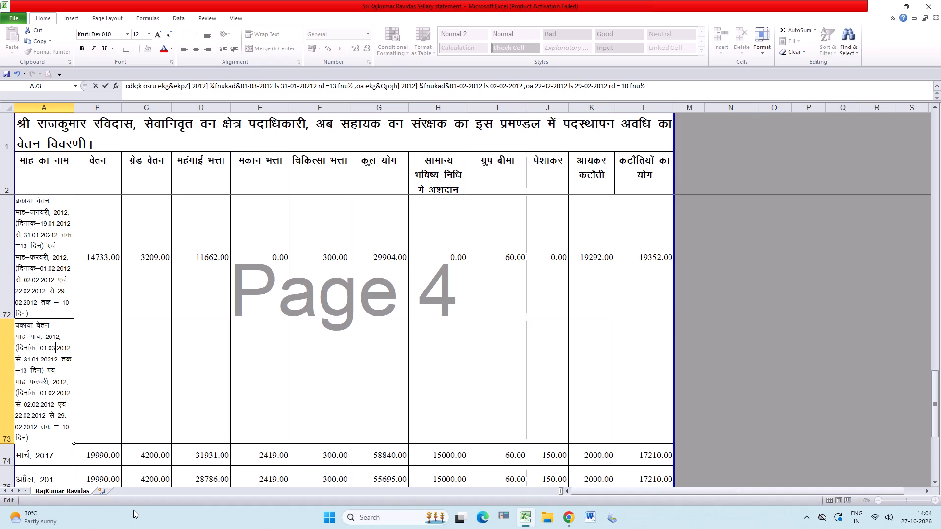
Correct the first period's end date in A73's label to 31-03-2012.
key("Down")
key("Left")
key("Left")
key("Left")
key("Left")
key("Left")
key("shift+Left")
key("3")
key("Right")
key("Right")
key("Right")
key("Right")
key("BackSpace")
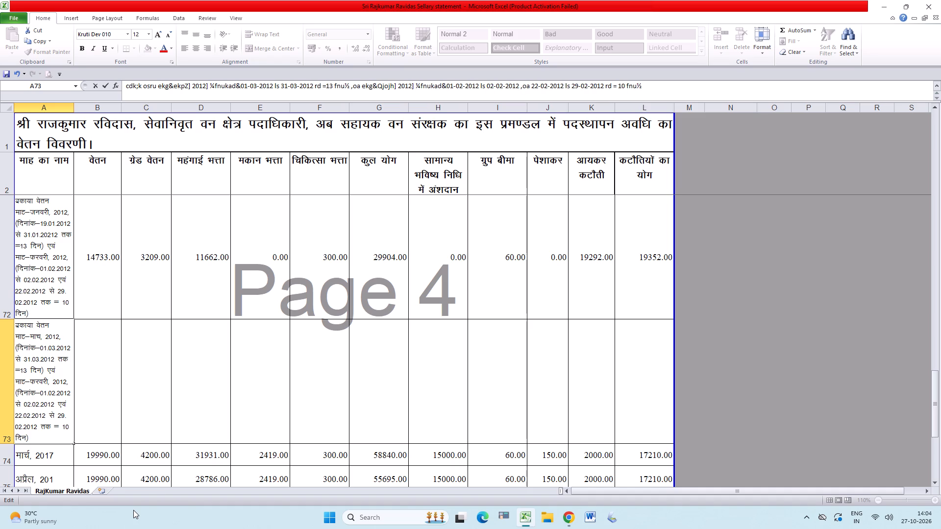
Set the first period's day count in A73's label to 31.
key("Down")
key("Left")
key("Left")
key("Left")
key("Left")
key("Left")
key("Left")
key("shift+Left")
key("shift+Left")
type("31")
Replace the month फरवरी with अप्रैल in A73's label.
key("Down")
key("Right")
key("shift+Right")
key("shift+Right")
key("shift+Right")
key("shift+Right")
key("shift+Right")
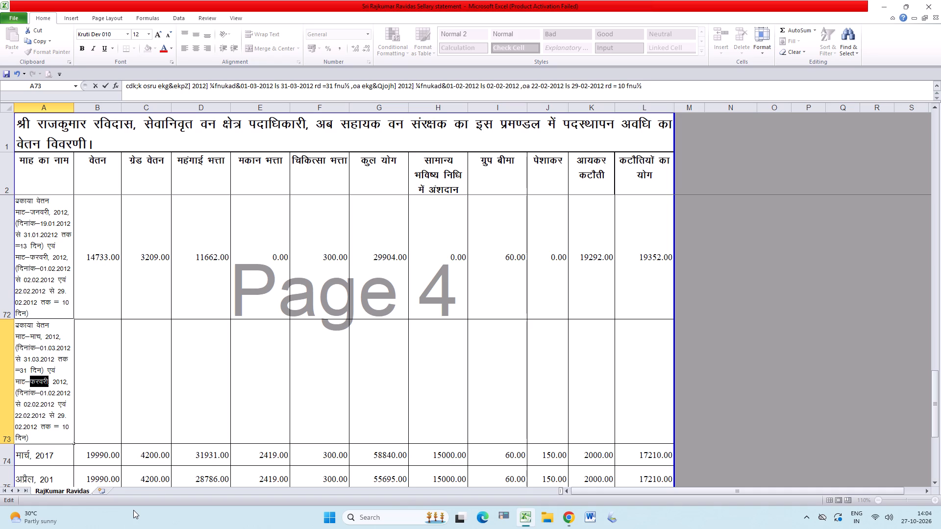
type("vizSy")
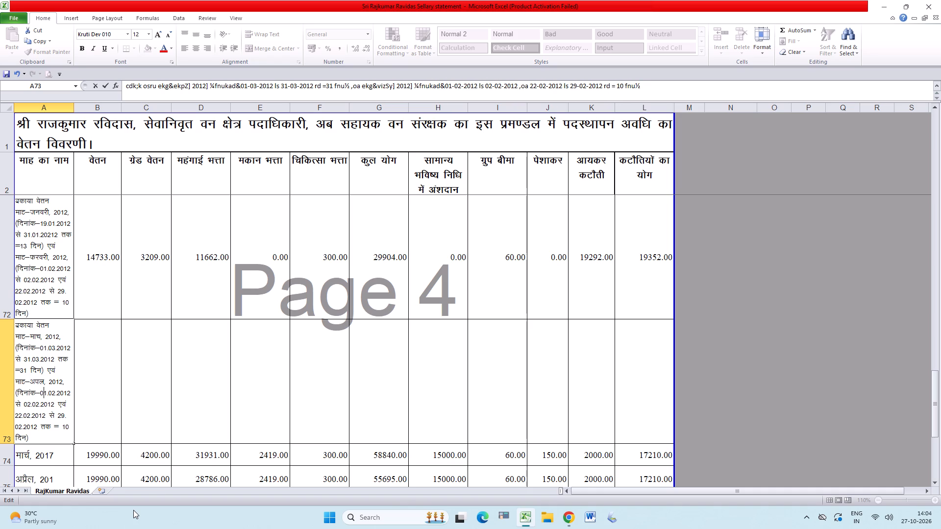
Change the second period's start date in A73's label to 01-04-2012.
key("Down")
key("Right")
key("Right")
key("Right")
key("shift+Right")
key("4")
Change the second period's end date in A73's label to 25-04-2012.
key("Down")
key("ctrl+Left")
key("ctrl+Left")
key("Left")
key("shift+Left")
key("shift+Left")
type("25")
key("Right")
key("Right")
key("shift+Right")
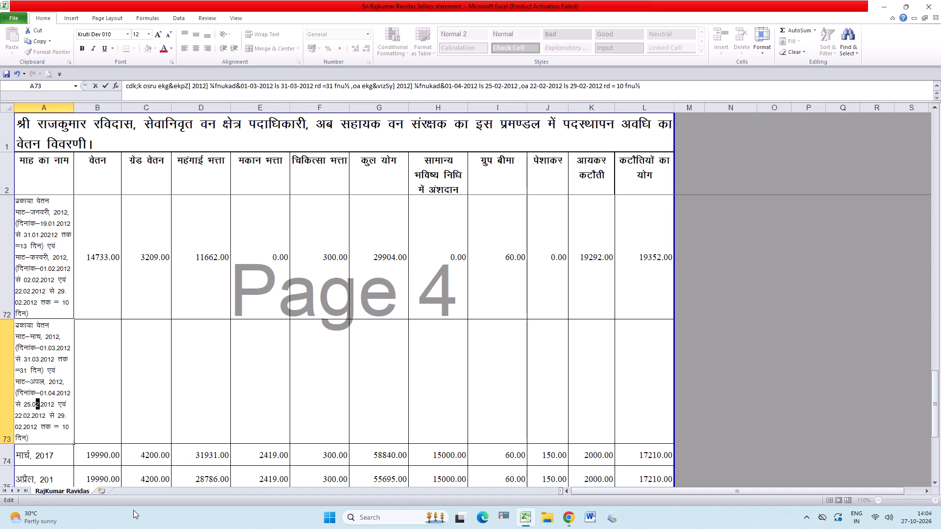
key("4")
Delete the leftover date range "एवं 22-02-2012 से 29-02-2012" from A73's label.
key("Right")
key("Right")
key("Right")
key("Right")
key("Right")
key("Right")
key("shift+Right")
key("shift+Right")
key("shift+Right")
key("shift+Right")
key("shift+Right")
key("shift+Right")
key("shift+Right")
key("shift+Right")
key("shift+Right")
key("shift+Right")
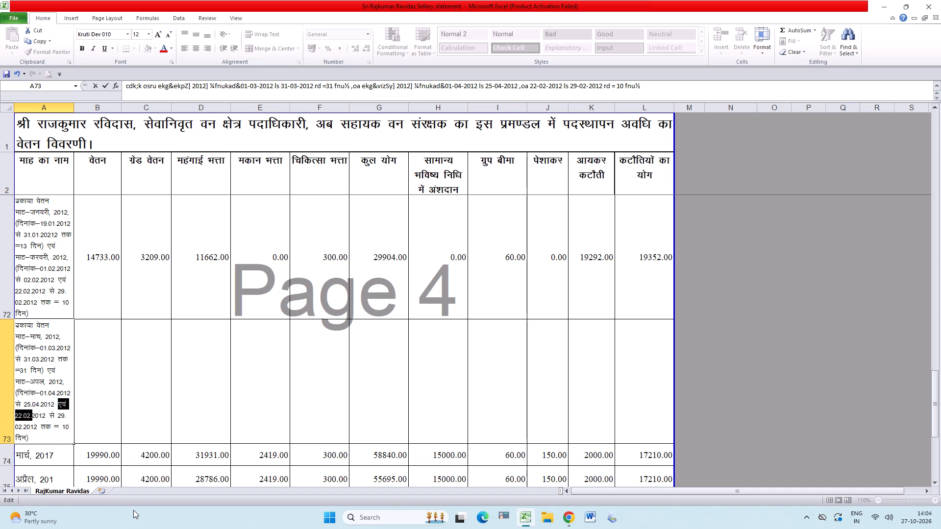
key("shift+Right")
key("shift+Right")
key("shift+Right")
key("shift+Right")
key("shift+Right")
key("shift+Right")
key("shift+Right")
key("shift+Right")
key("shift+Right")
key("shift+Right")
key("shift+Right")
key("shift+Right")
key("shift+Right")
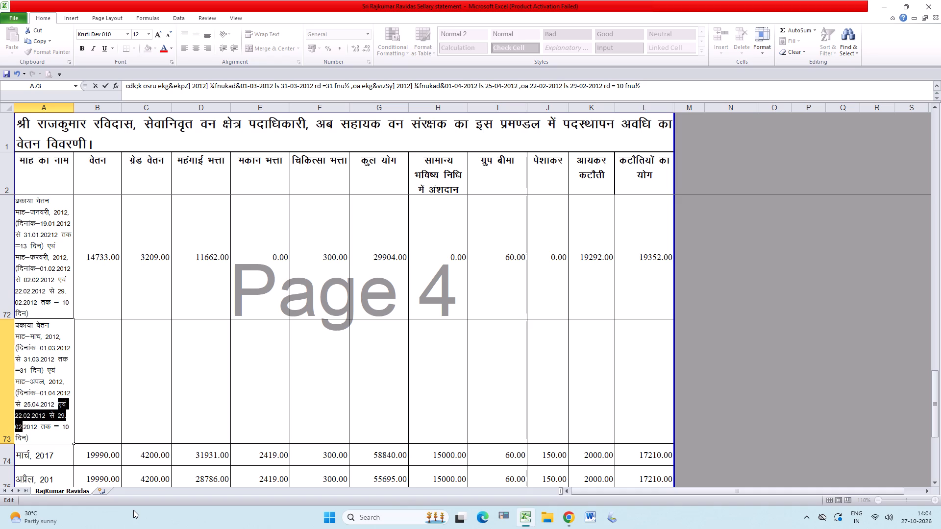
key("shift+Right")
key("shift+Right")
key("shift+Right")
key("shift+Right")
key("shift+Right")
key("shift+Right")
key("BackSpace")
Set the second period's day count in A73's label to 25 and finish the label.
key("Right")
key("Right")
key("Right")
key("Right")
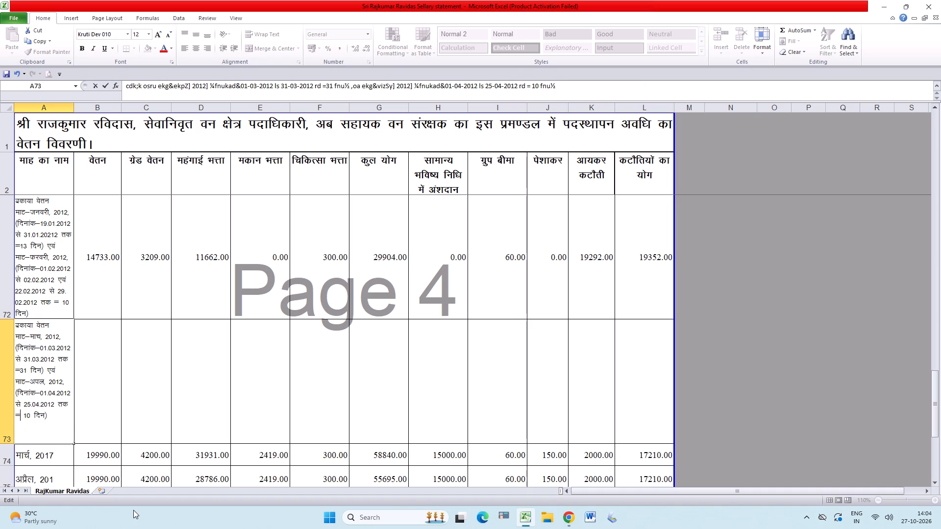
key("Right")
key("Right")
key("Left")
key("shift+Right")
key("shift+Right")
type("25")
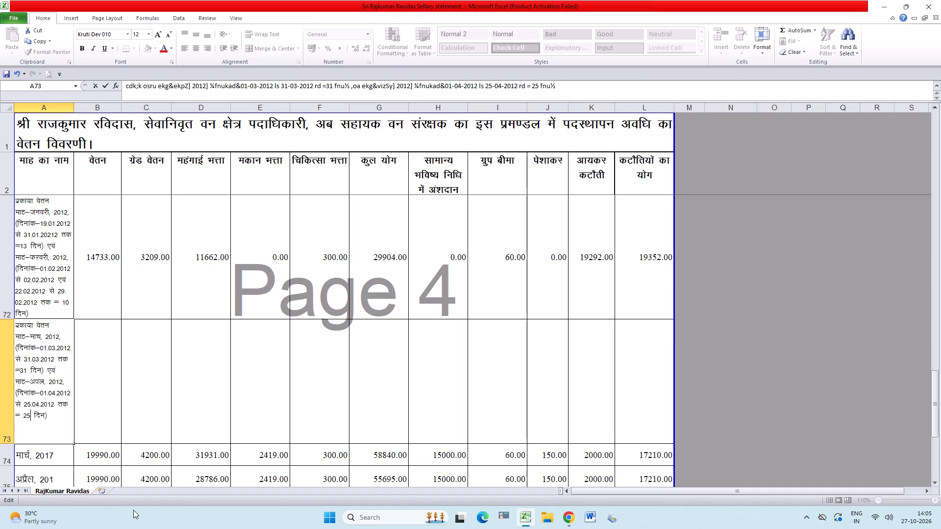
key("Return")
Correct the mistyped year in A72's label so the January period ends on 31-01-2012.
key("Up")
key("Up")
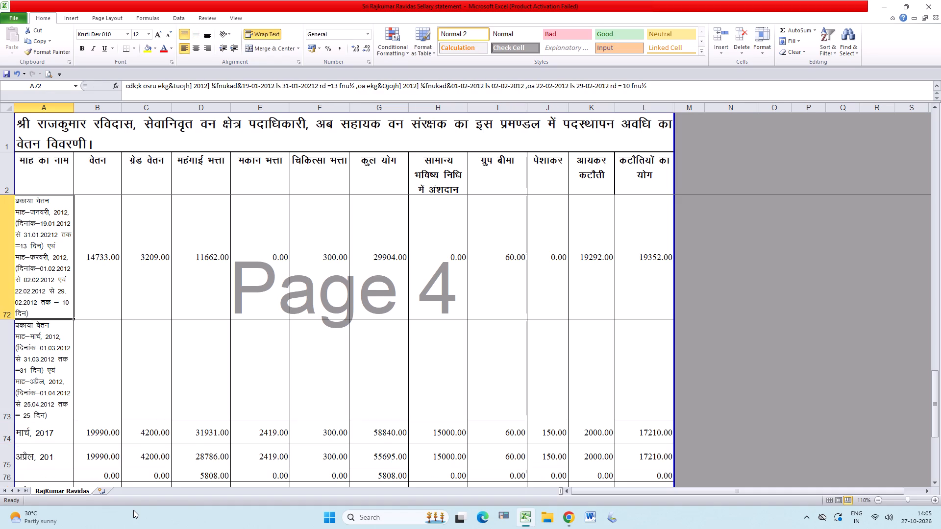
key("F2")
key("Up")
key("Up")
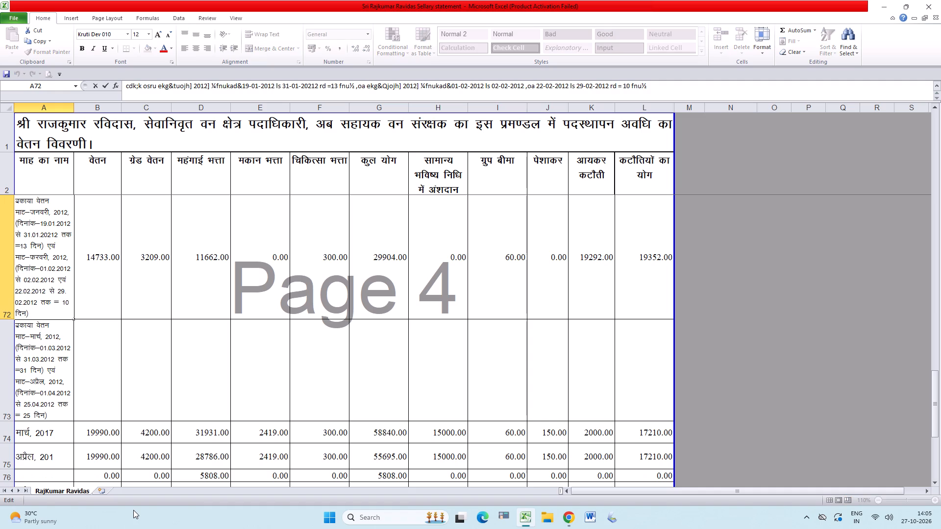
key("Up")
key("Up")
key("Up")
key("Up")
key("Up")
key("Right")
key("Right")
key("Right")
key("Right")
key("Right")
key("Right")
key("Right")
key("Right")
key("BackSpace")
key("Return")
Save the workbook.
key("Right")
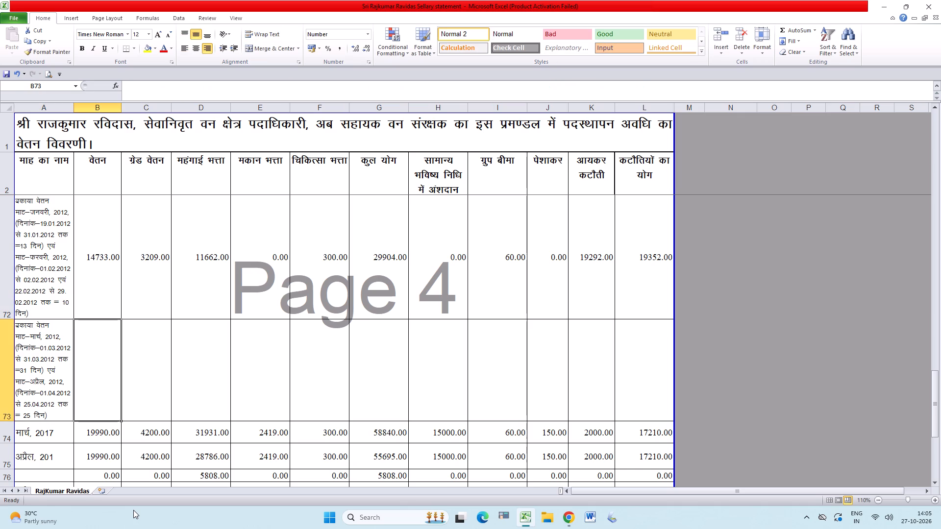
key("ctrl+s")
Fill row 72's values and formulas down into B73:L73.
key("shift+Right")
key("shift+Right")
key("shift+Right")
key("shift+Right")
key("shift+Right")
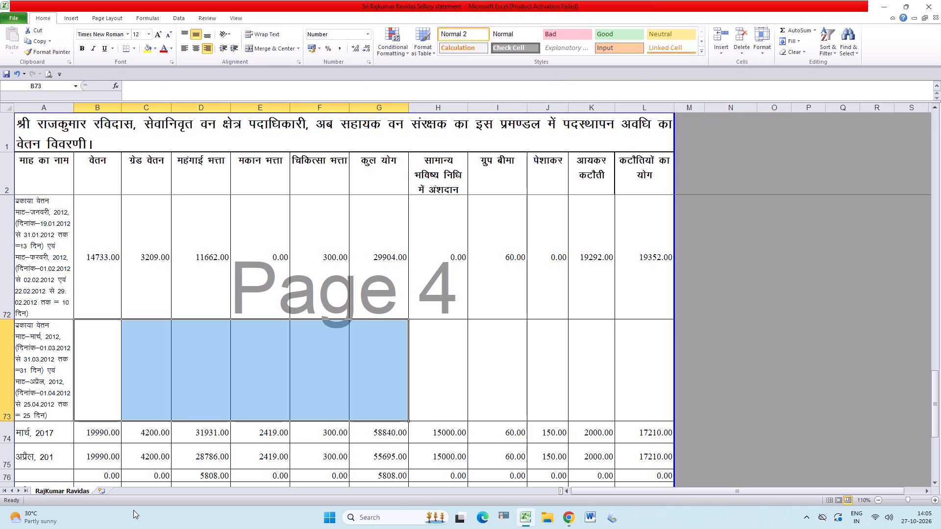
key("shift+Right")
key("shift+Right")
key("shift+Right")
key("shift+Right")
key("shift+Right")
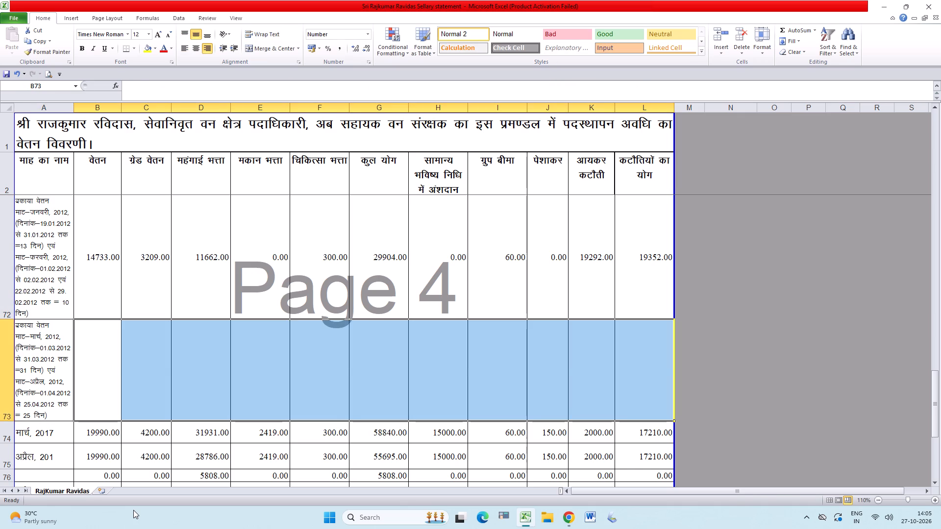
key("ctrl+d")
Enter pay 35347, grade pay 7700 and dearness allowance 27981 in the March–April 2012 arrears row 73.
left_click(95, 371)
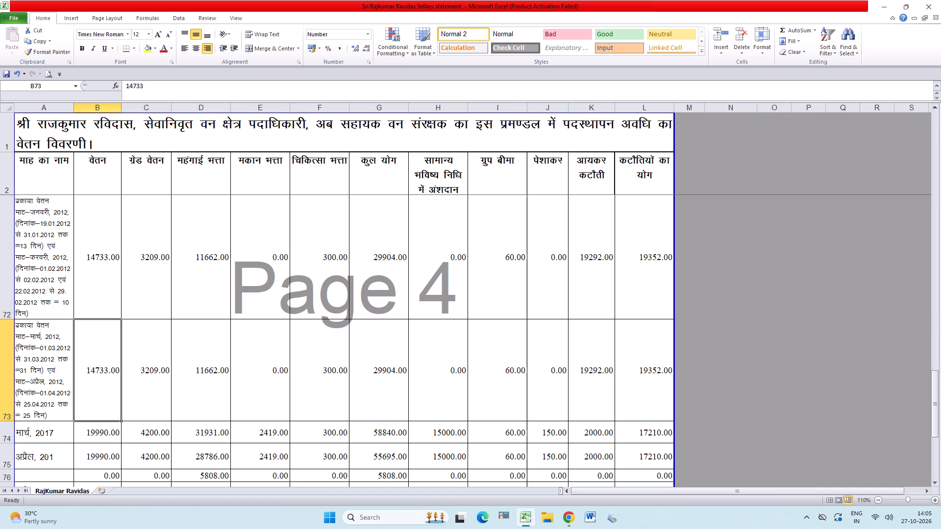
type("35347")
key("Tab")
key("7")
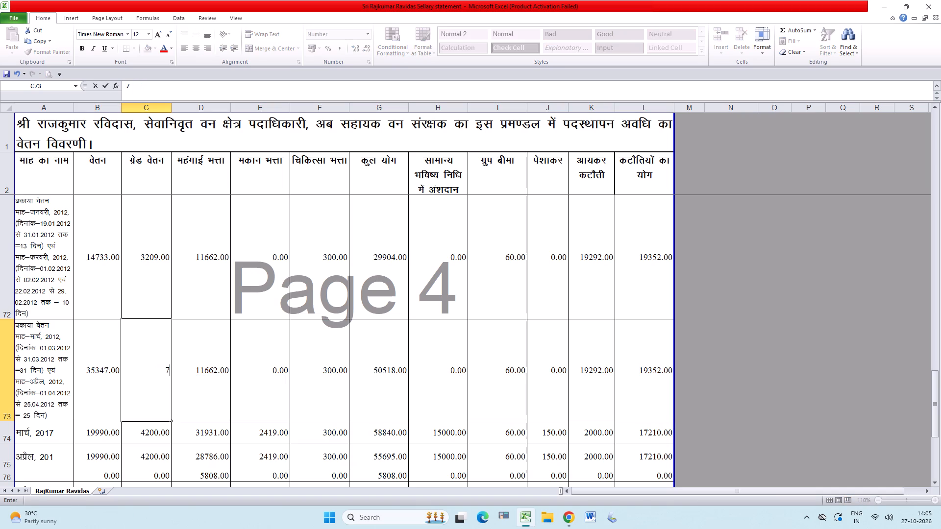
key("0")
key("BackSpace")
type("700")
key("Tab")
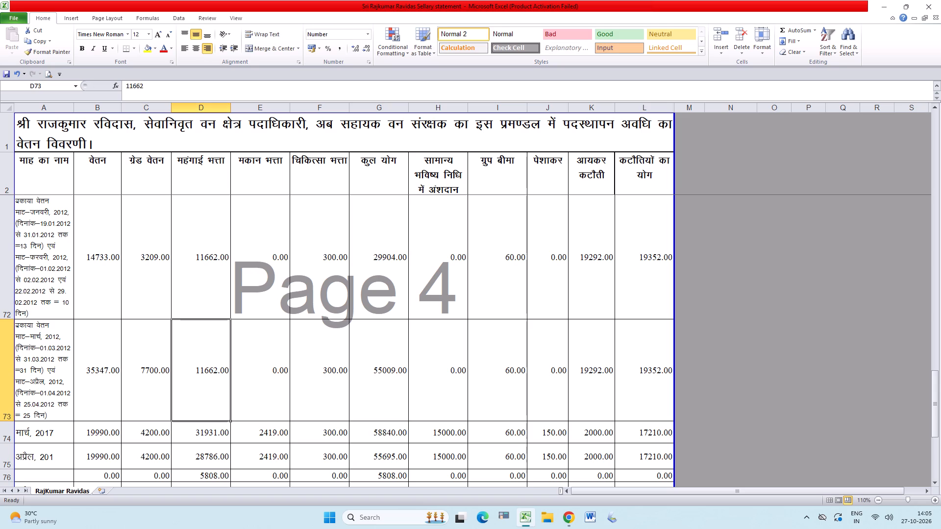
type("27981")
key("Tab")
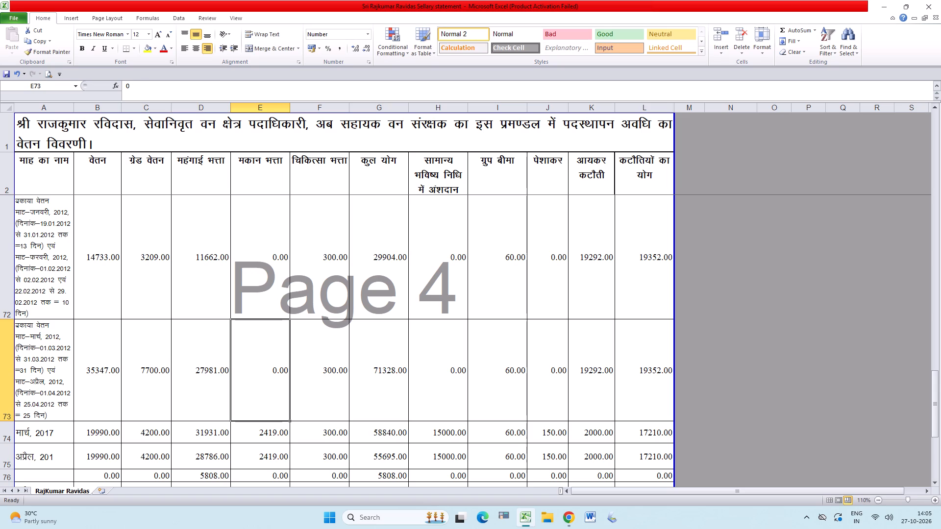
key("Tab")
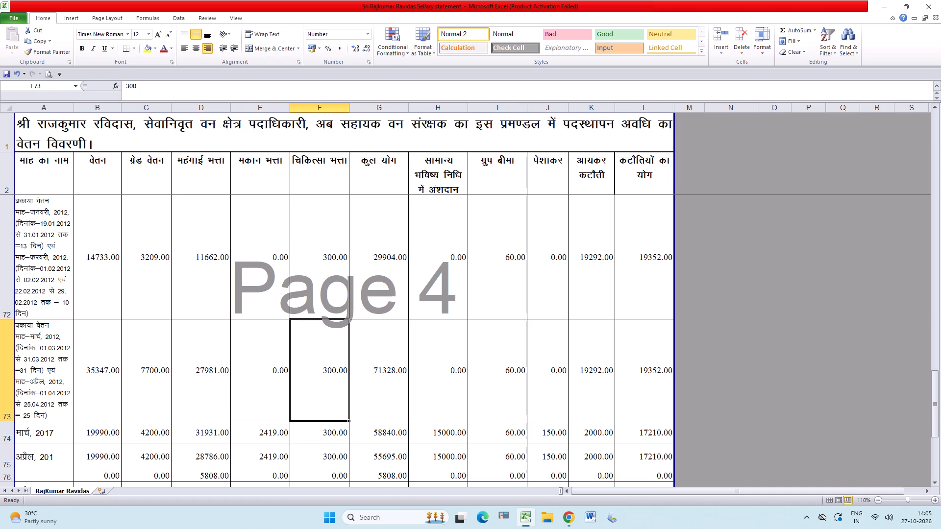
Set the medical allowance in the March–April 2012 arrears row 73 to 600.
key("Tab")
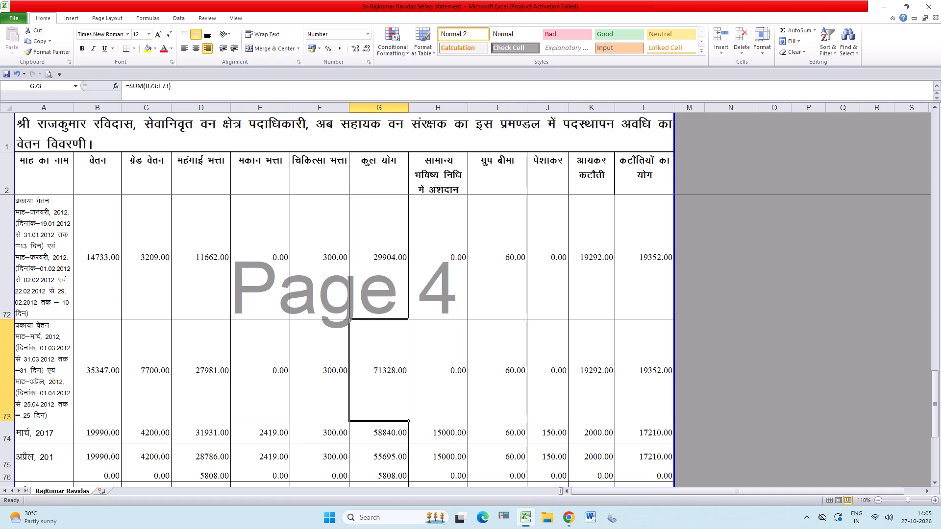
key("F2")
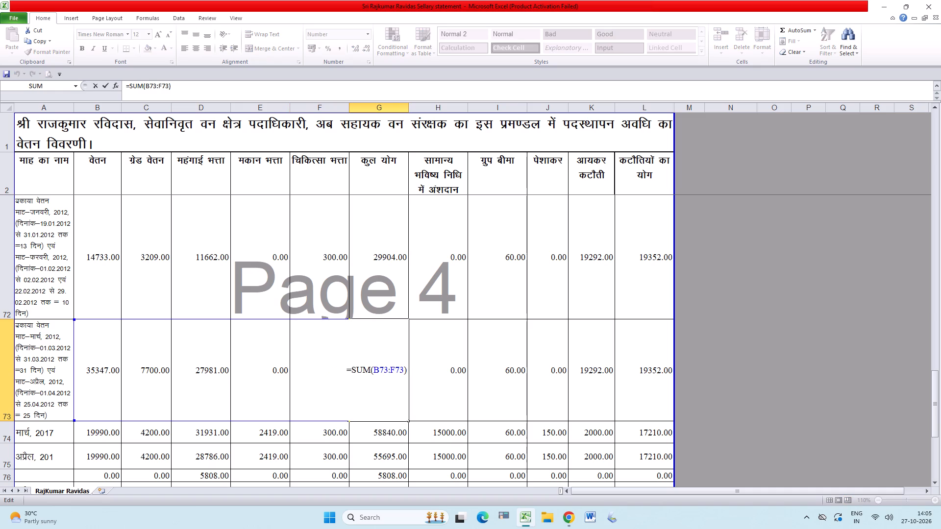
key("Return")
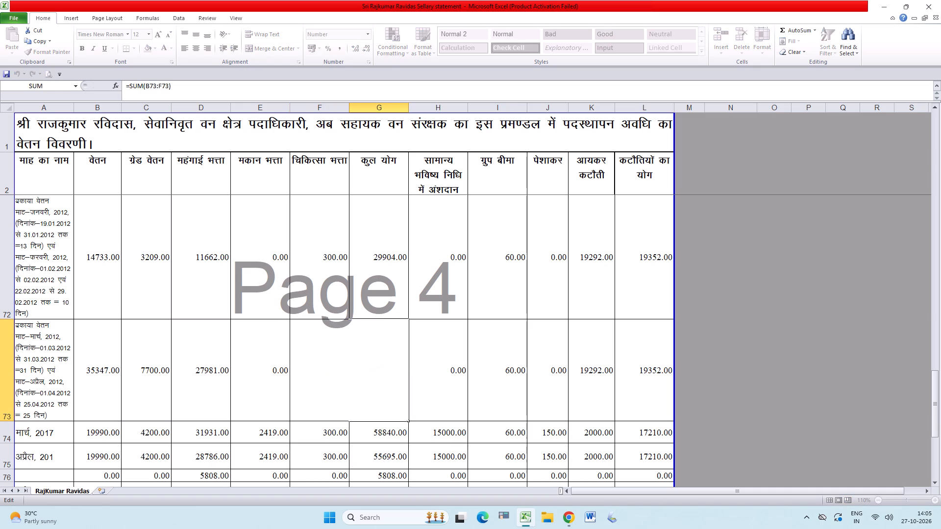
left_click(103, 376)
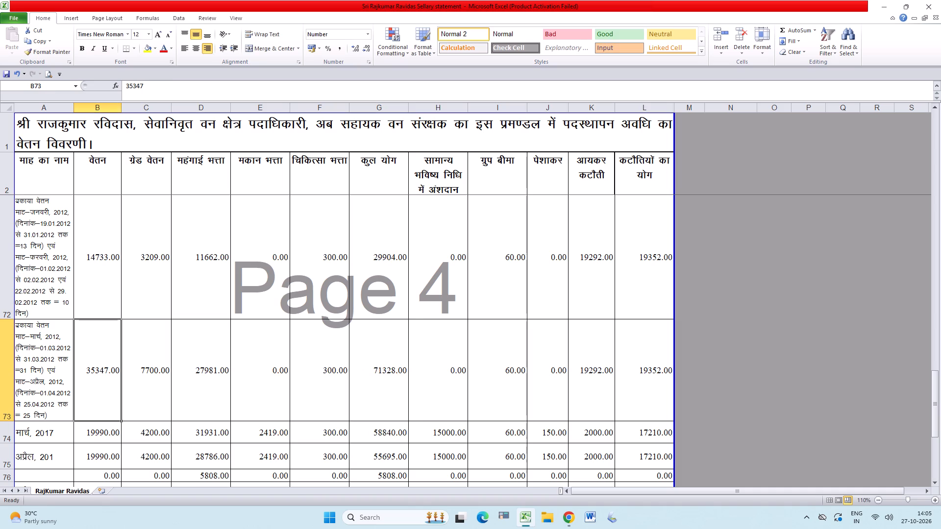
triple_click(153, 375)
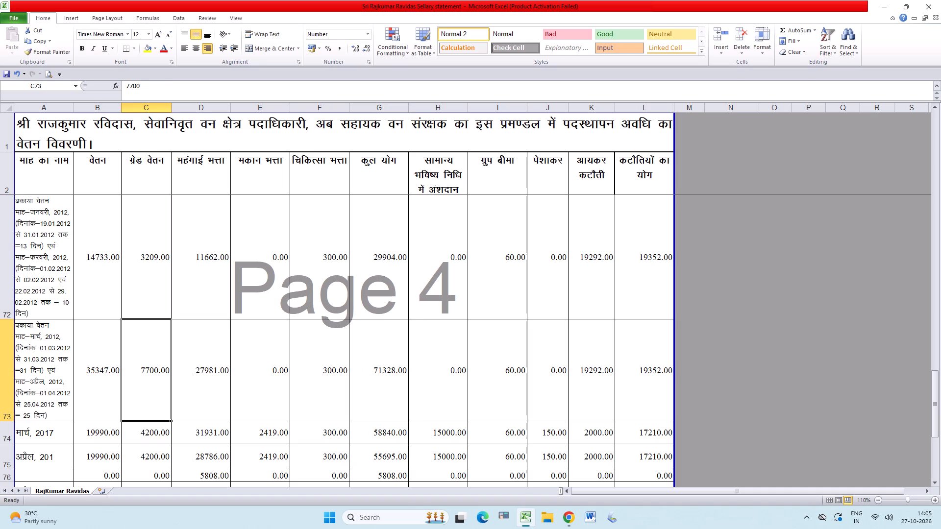
left_click(211, 379)
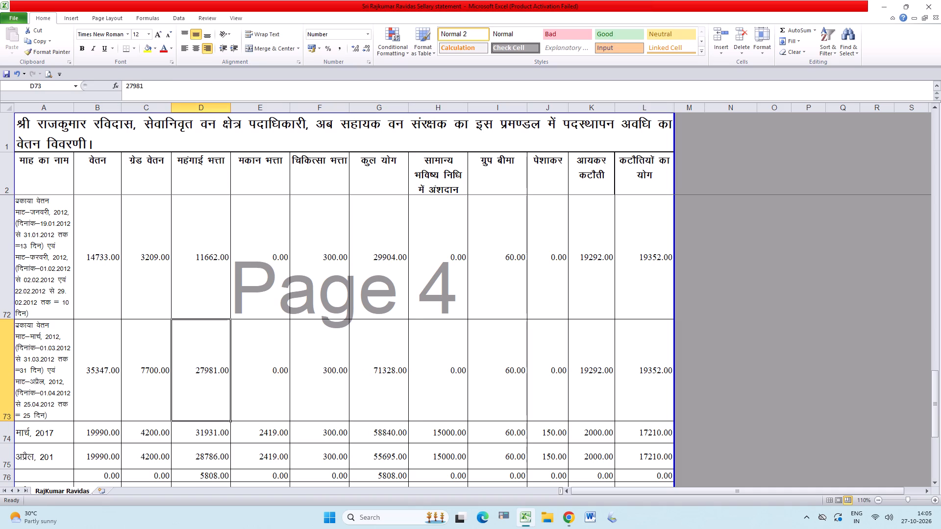
left_click(328, 385)
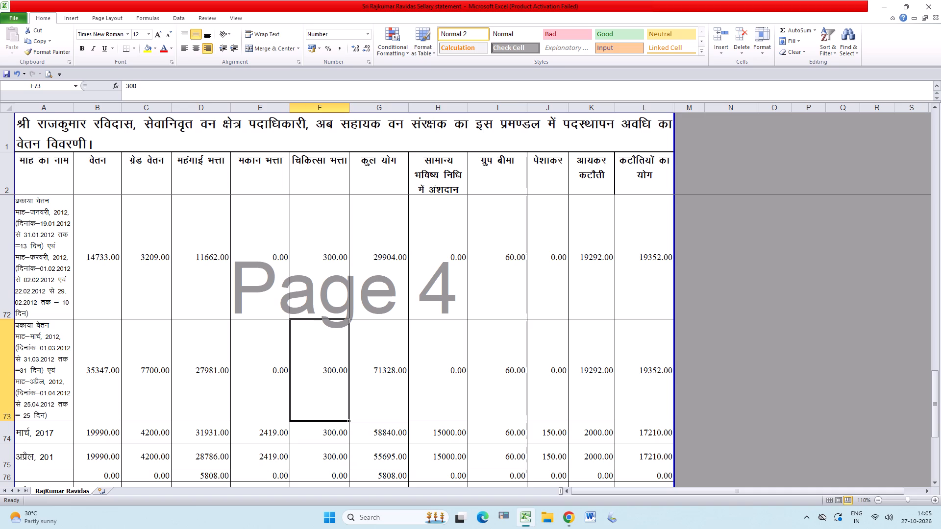
key("6")
key("0")
key("0")
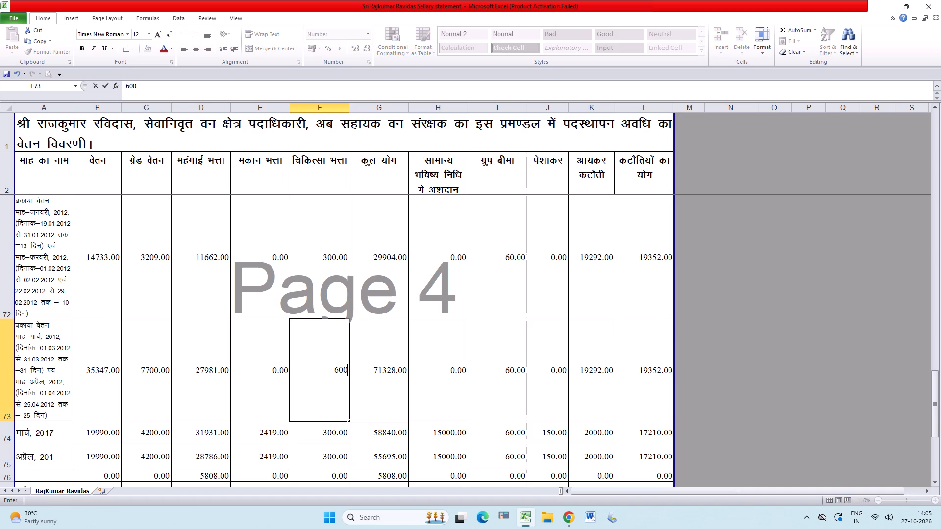
key("Tab")
Enter group insurance 120 and income tax deduction 14756 in the March–April 2012 arrears row 73.
key("Tab")
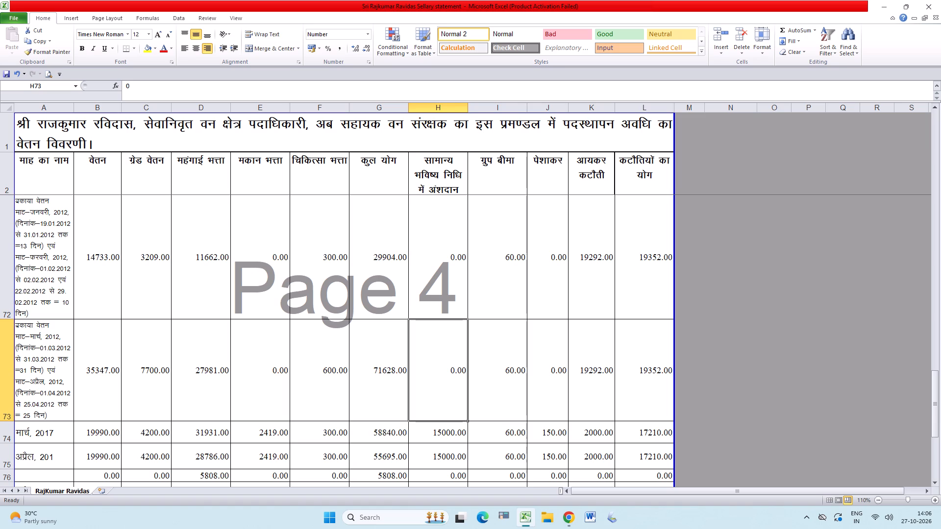
key("Tab")
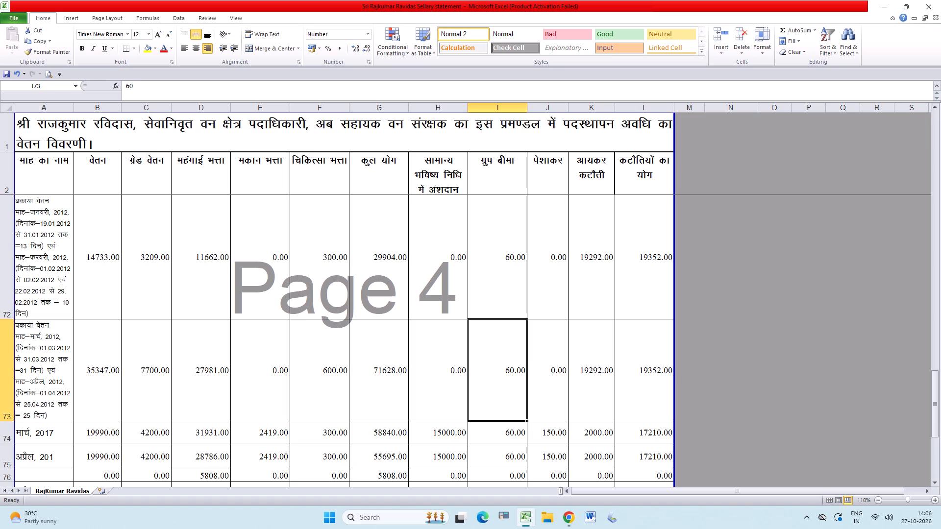
type("120")
key("Tab")
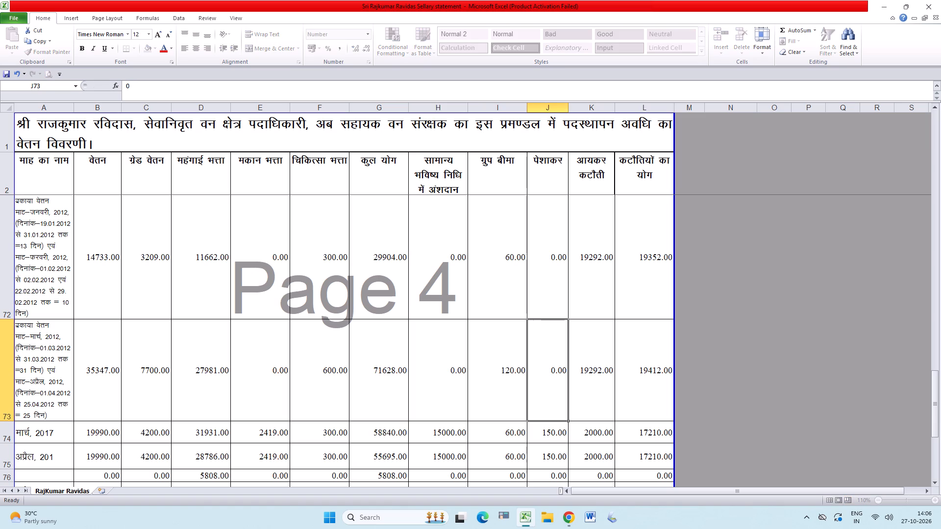
key("Tab")
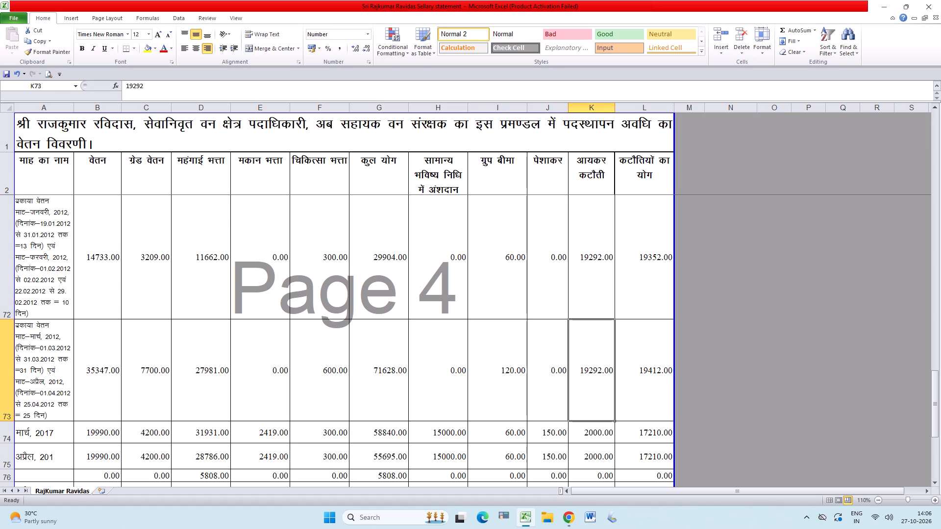
type("14756")
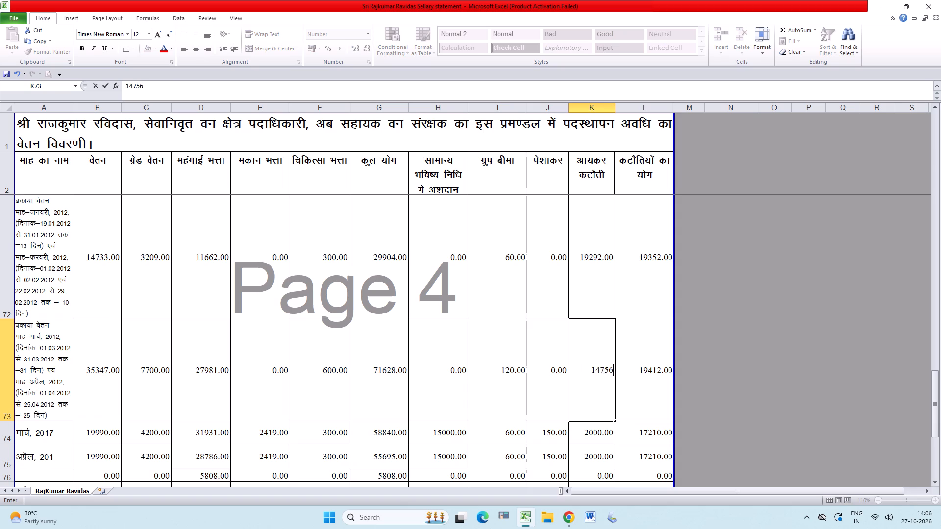
key("Tab")
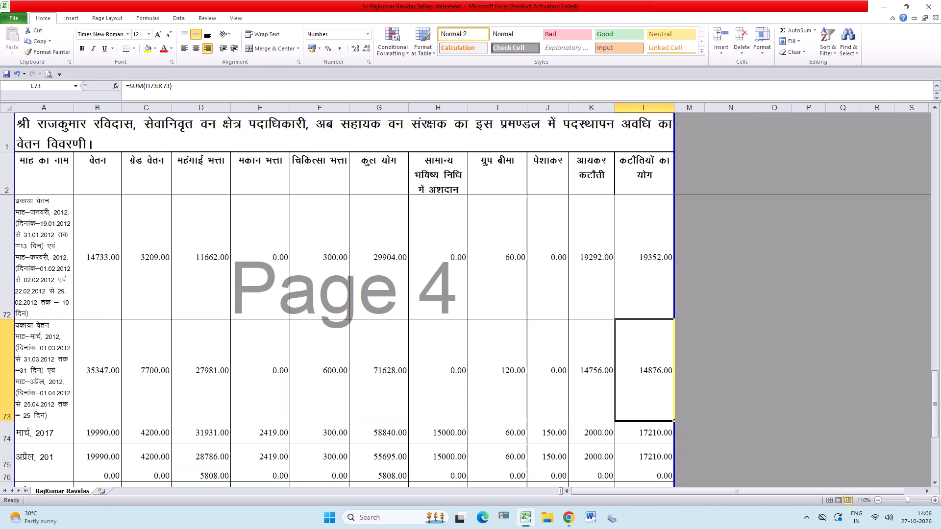
Save the workbook.
key("ctrl+s")
key("ctrl+s")
key("ctrl+s")
Copy February 2017's figures and formulas from B71:L71 into the March 2017 row starting at B74, and check its total formulas.
left_click(115, 434)
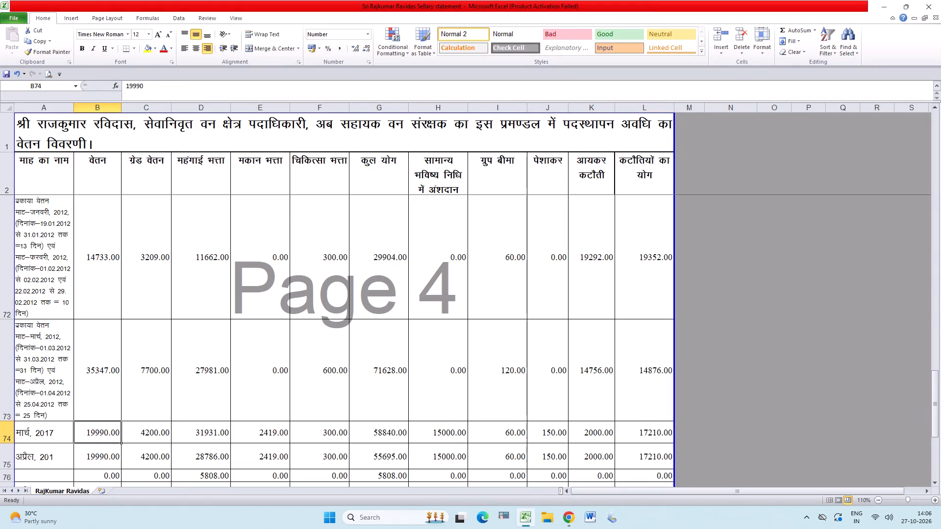
left_click_drag(934, 404, 933, 398)
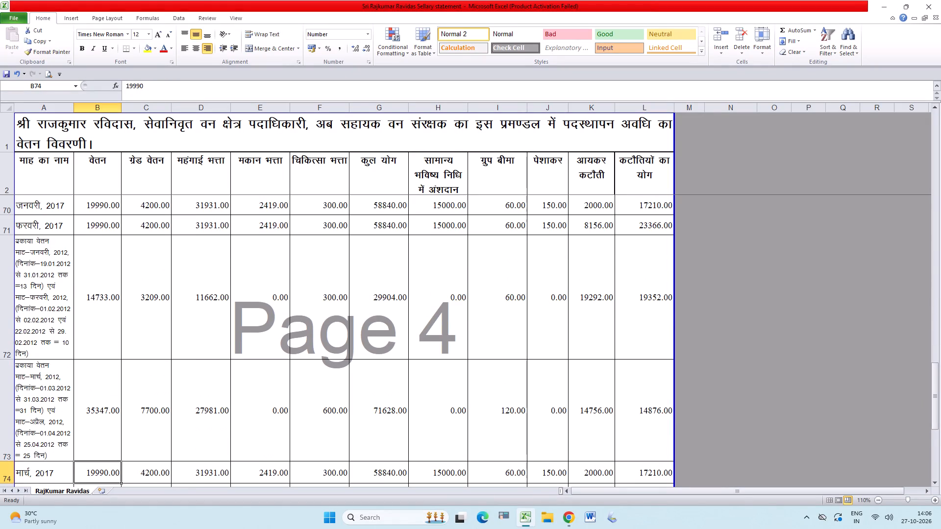
left_click_drag(100, 225, 624, 228)
key("ctrl+c")
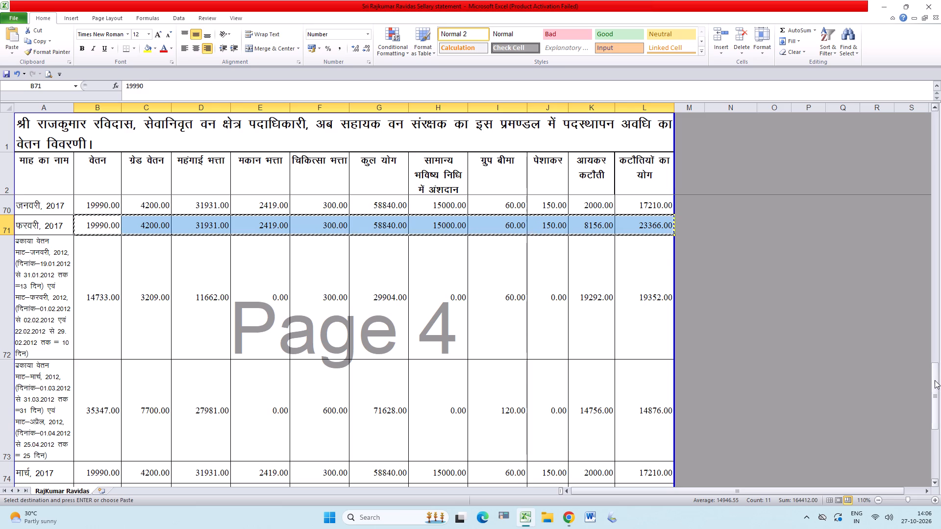
left_click_drag(935, 380, 939, 391)
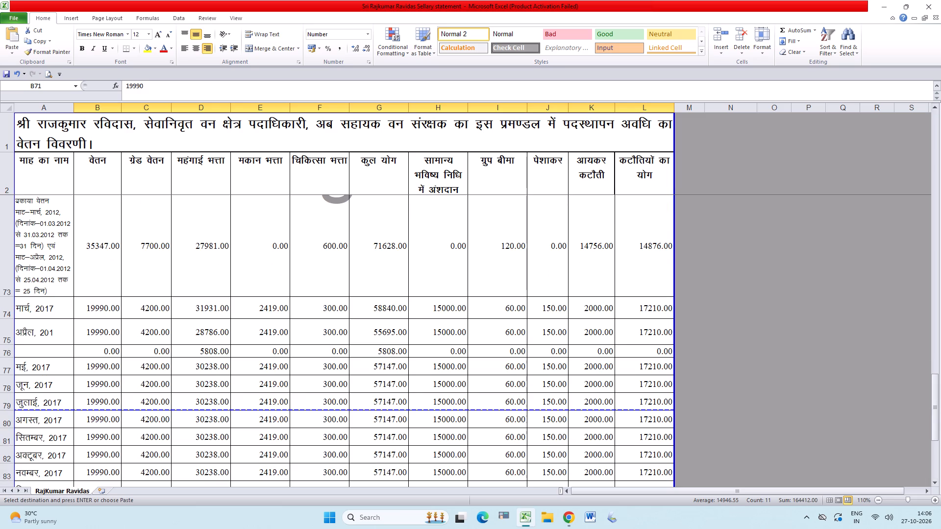
left_click(98, 307)
key("Return")
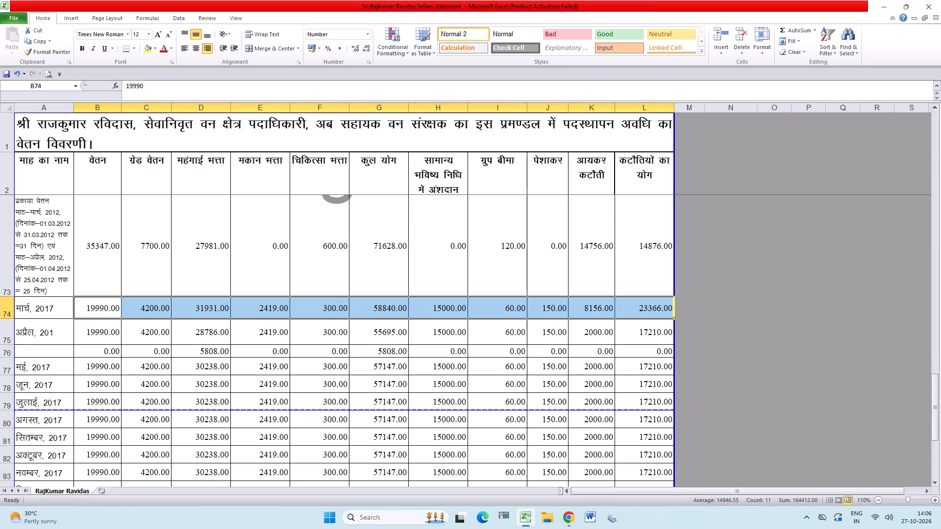
left_click(379, 309)
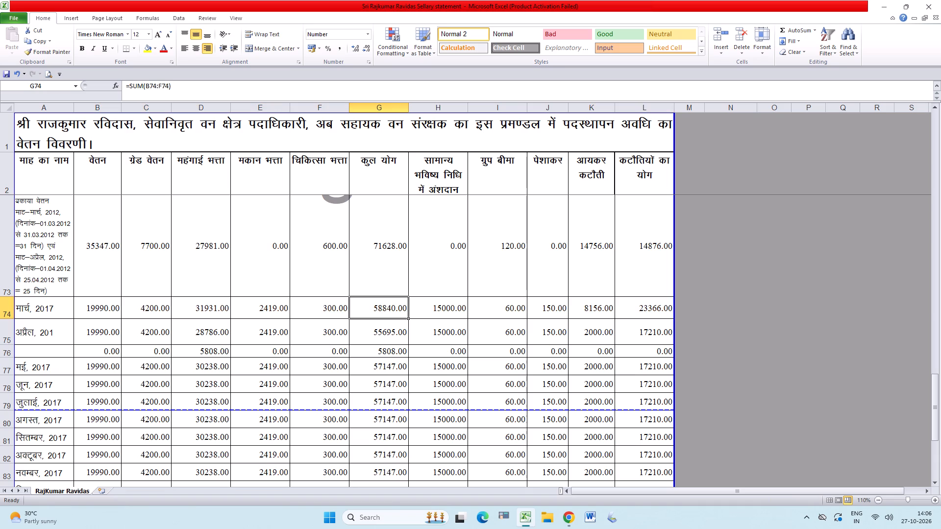
left_click(656, 311)
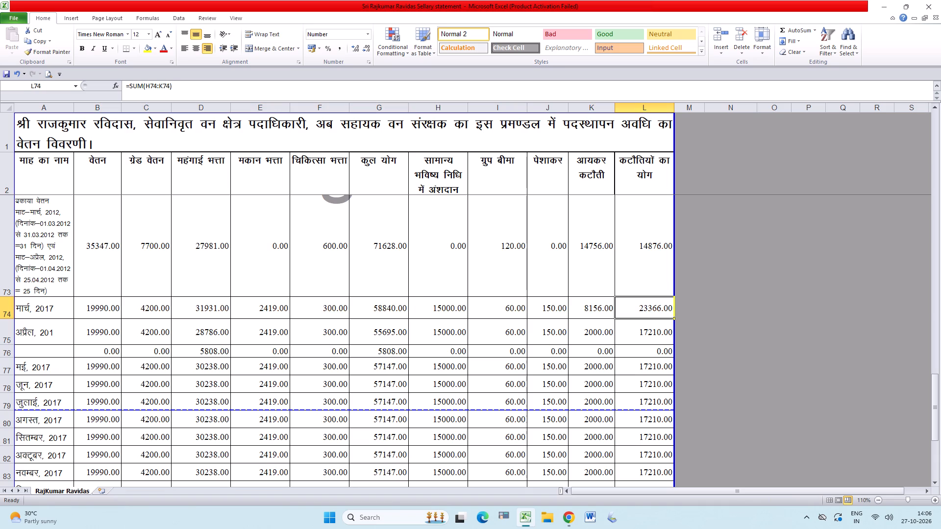
Set March 2017's general provident fund contribution to 20000 and its income tax deduction to 2000 in row 74.
left_click(449, 313)
type("20000")
key("Tab")
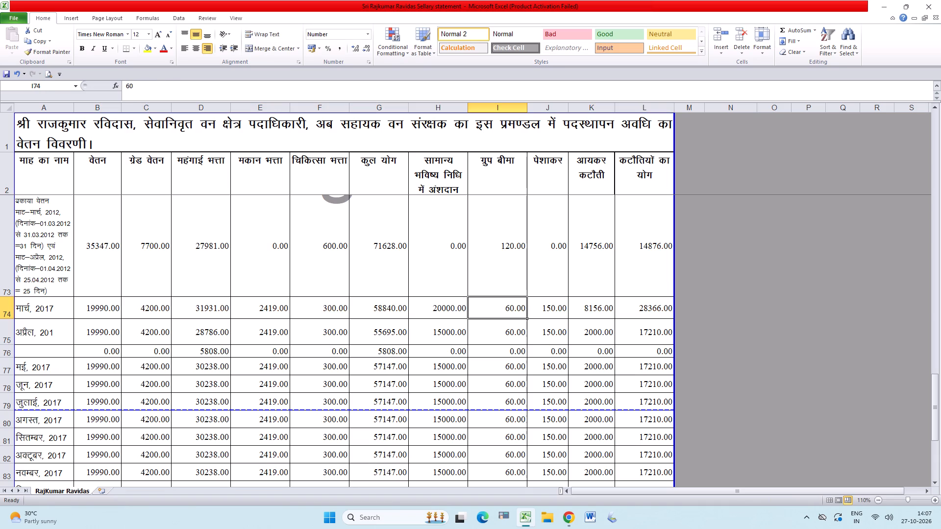
key("Tab")
key("Tab")
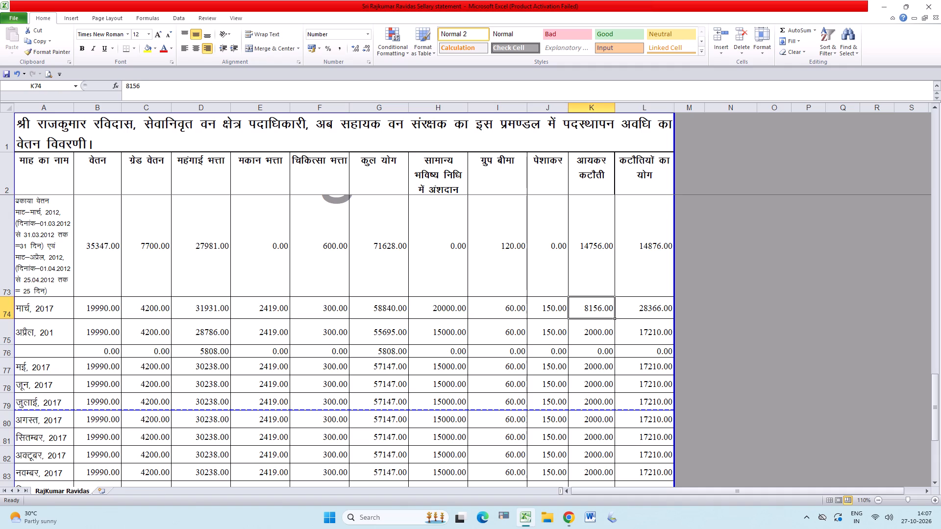
type("2000")
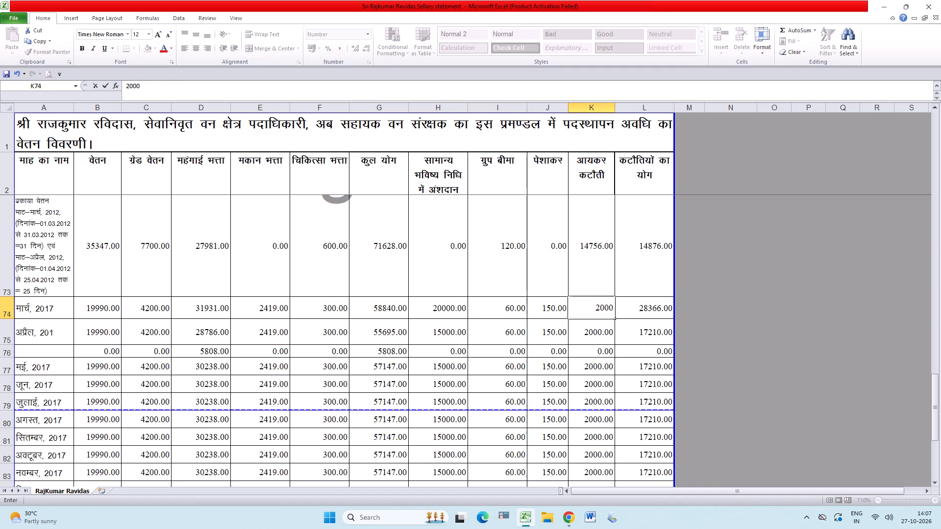
key("Tab")
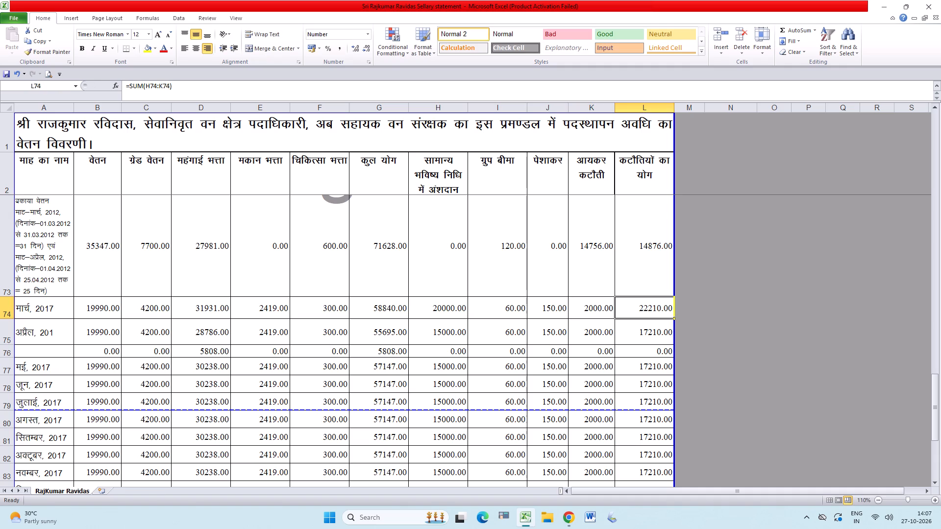
key("Return")
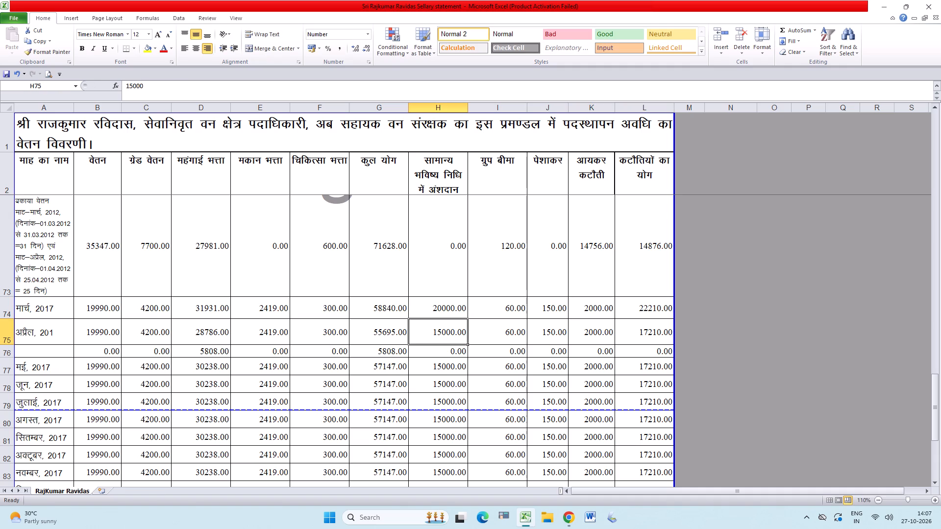
Fill March 2017's pay, allowance and deduction values down into the April row, cells B75:F75 and H75:K75.
left_click_drag(90, 332, 305, 337)
key("ctrl+d")
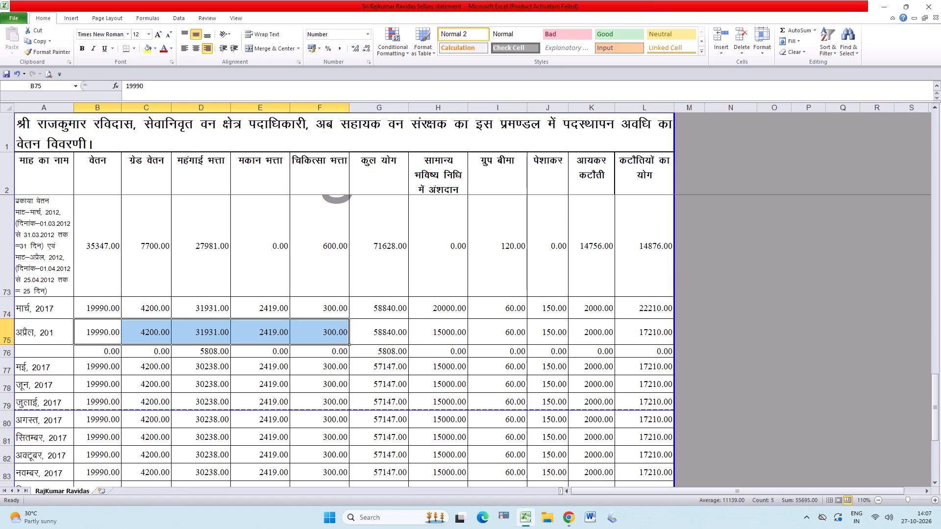
left_click_drag(446, 330, 604, 337)
key("ctrl+d")
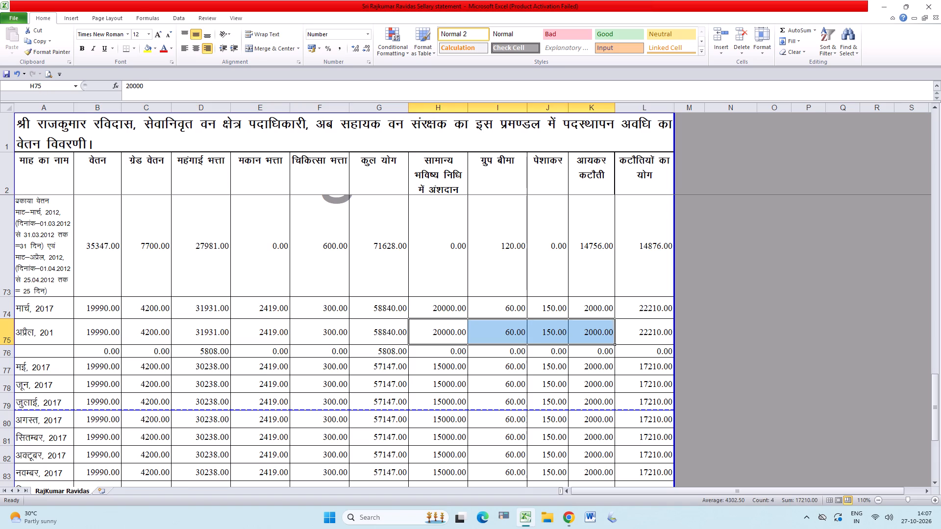
Save the workbook.
key("ctrl+s")
key("ctrl+s")
key("ctrl+s")
Copy the March–April 2012 arrears label from A73 into the blank label cell A76.
left_click(108, 356)
left_click(6, 351)
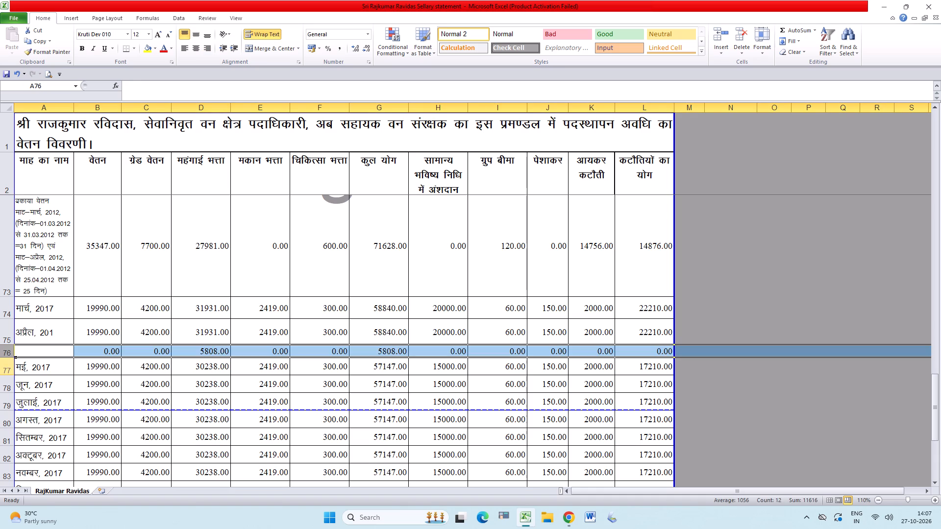
left_click(44, 227)
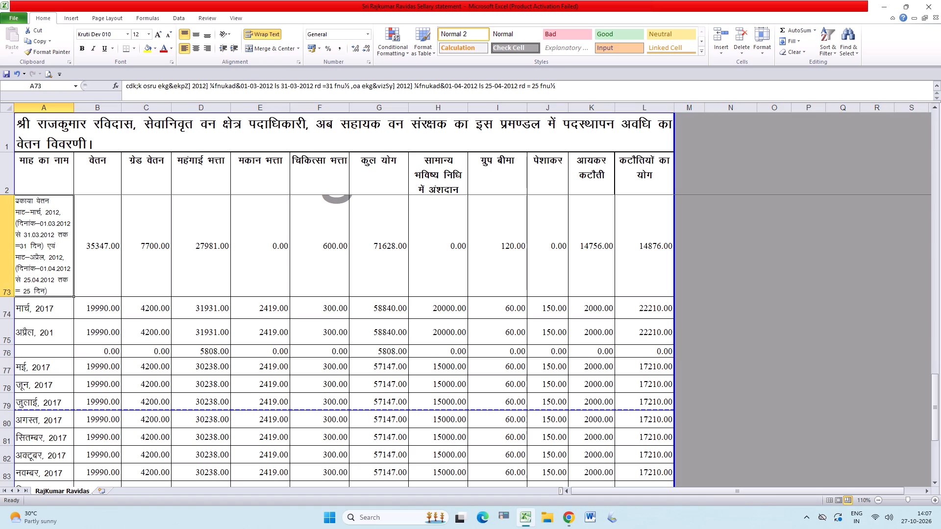
key("ctrl+c")
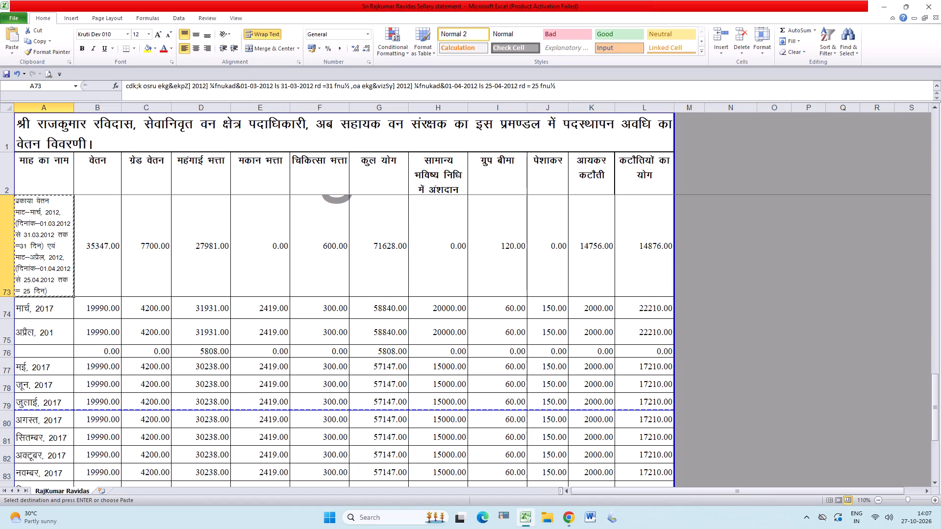
left_click(62, 348)
key("Return")
Save the workbook.
key("ctrl+s")
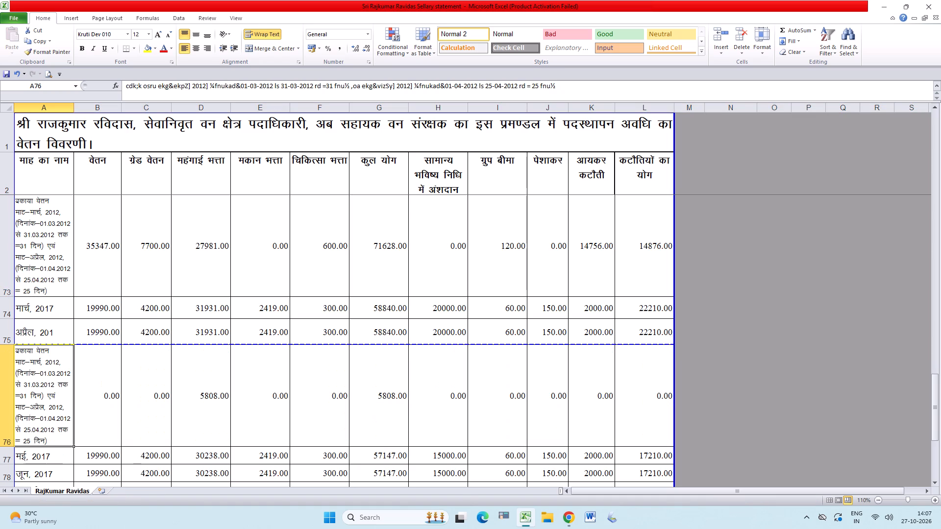
Replace the first month in the A76 arrears label with अप्रैल, 2012, copied from the label's second period.
key("F2")
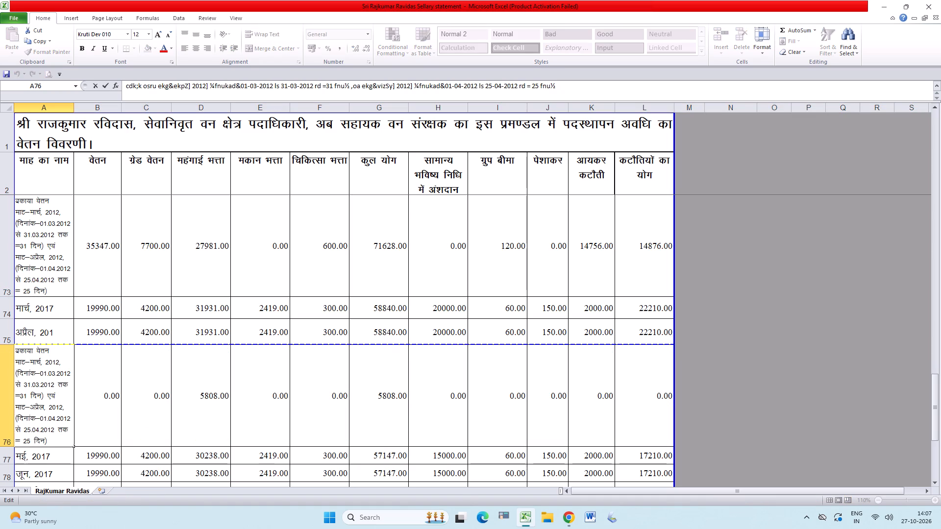
left_click(31, 361)
left_click_drag(30, 406, 65, 407)
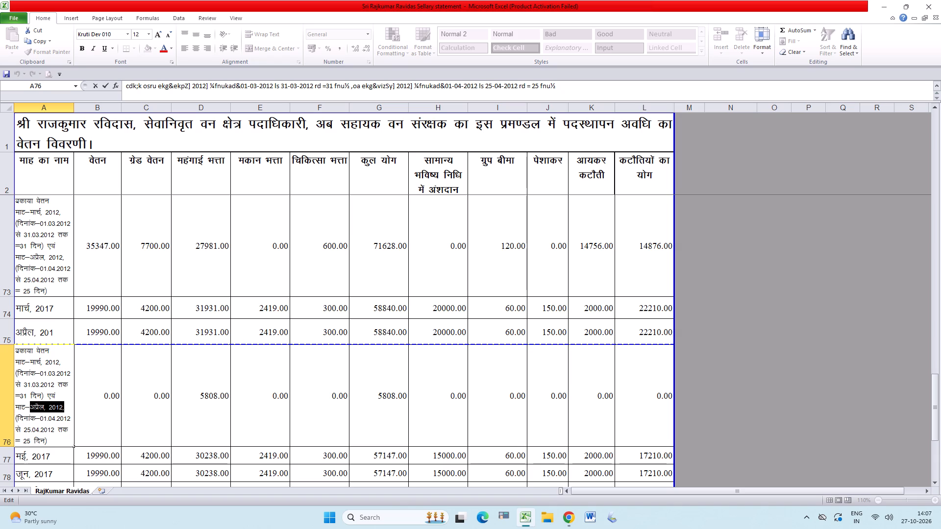
left_click_drag(65, 407, 61, 406)
left_click_drag(61, 406, 62, 406)
key("ctrl+c")
left_click_drag(30, 361, 58, 364)
key("ctrl+v")
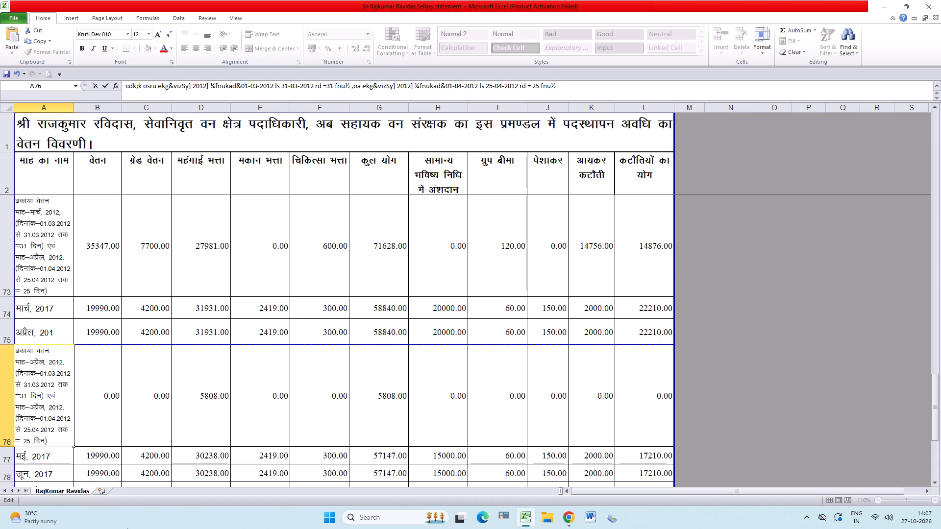
Set the first period's start date in the A76 label to 26.04.2012.
key("Right")
key("Right")
key("Right")
key("Right")
key("Right")
key("Right")
key("Right")
key("Right")
key("Right")
key("Right")
key("shift+Right")
key("shift+Right")
type("26")
key("Right")
key("Right")
key("shift+Right")
key("4")
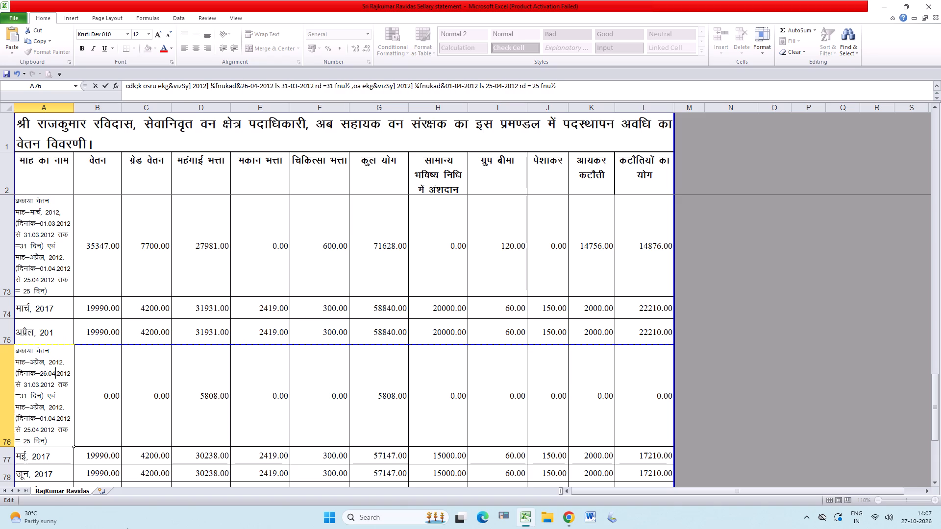
Set the first period's end date in the A76 label to 30.04.2012.
key("ctrl+Right")
key("ctrl+Right")
key("shift+Right")
key("shift+Right")
type("30")
key("Right")
key("Right")
key("shift+Right")
key("4")
key("Right")
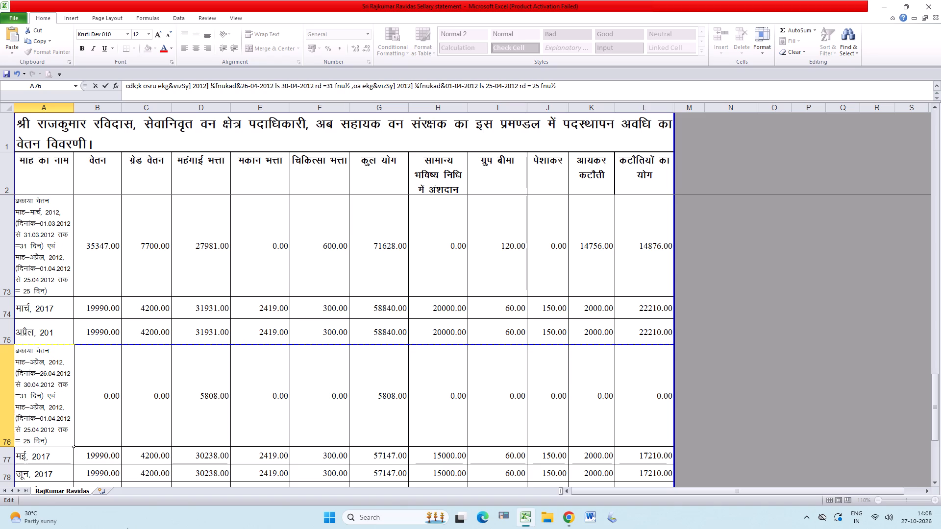
Set the first period's day count in the A76 label to 05.
key("Down")
key("Left")
key("Left")
key("Left")
key("Left")
key("Left")
key("Right")
key("shift+Left")
key("shift+Left")
type("05")
Replace the second period's month name in the A76 label with मई, entered as ebZ in Kruti Dev.
key("Down")
key("Right")
key("Right")
key("Left")
key("shift+Right")
key("shift+Right")
key("shift+Right")
key("shift+Right")
key("shift+Right")
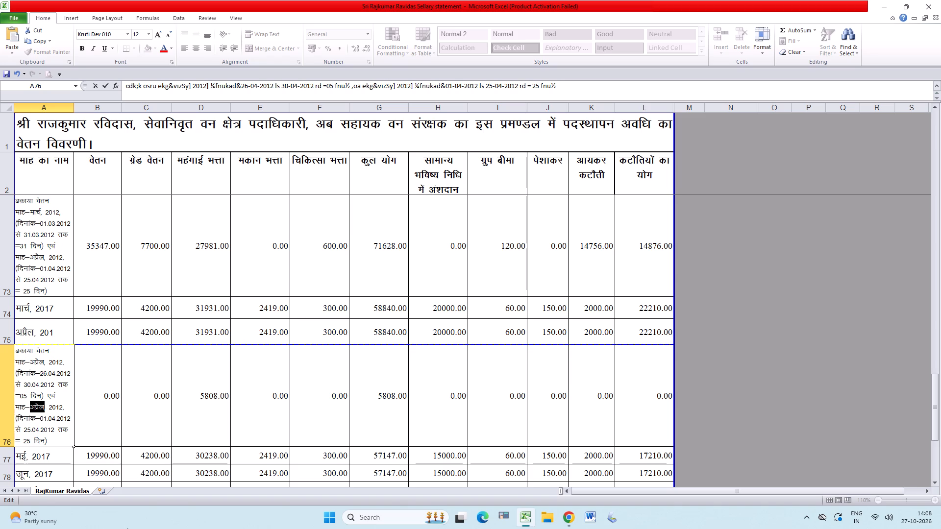
type("eb")
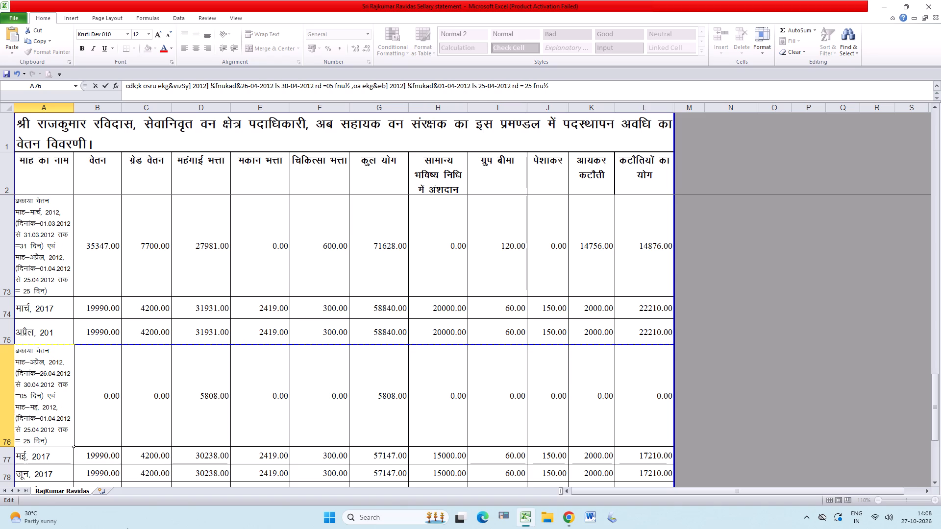
key("shift+z")
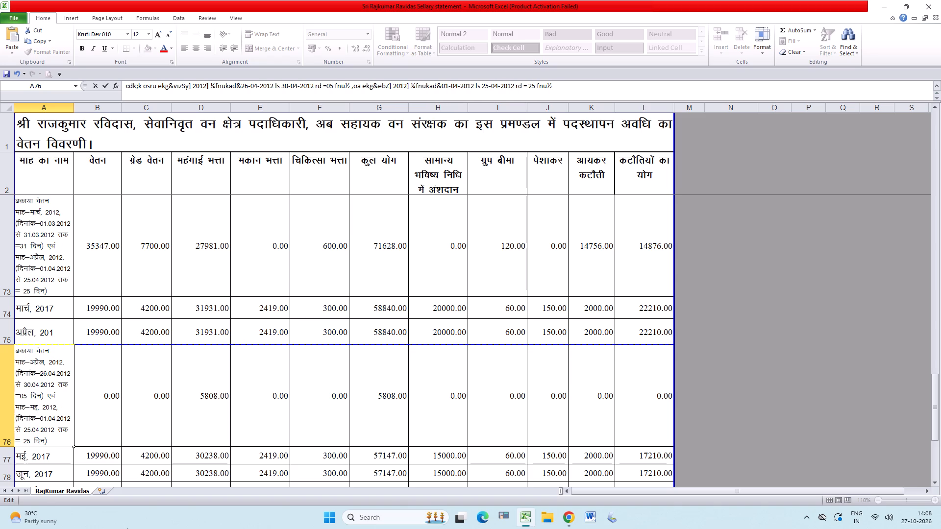
Set the second period's start date in the A76 label to 01.05.2012.
key("Down")
key("Right")
key("Right")
key("Right")
key("Right")
key("Right")
key("shift+Right")
key("5")
Set the second period's end date in the A76 label to 31.05.2012.
key("ctrl+Right")
key("ctrl+Right")
key("shift+Right")
key("shift+Right")
type("31")
key("Down")
key("Up")
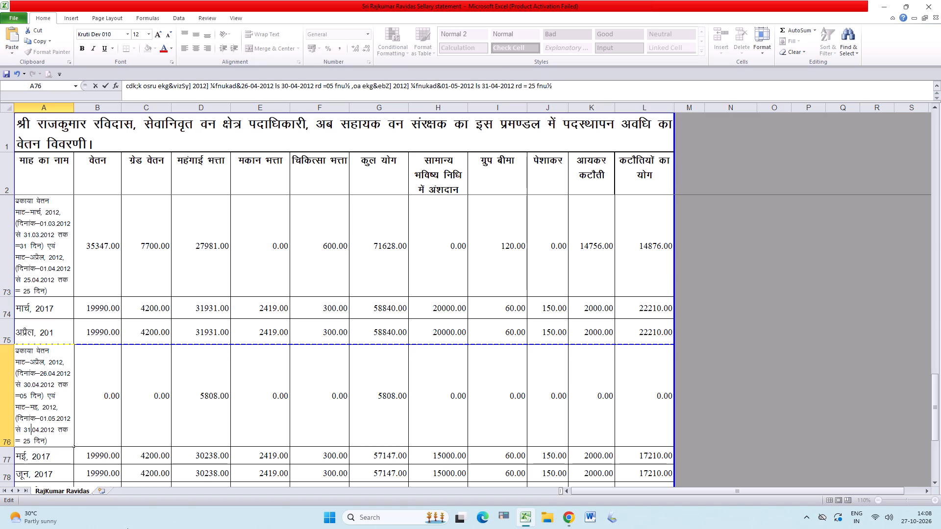
key("Right")
key("Right")
key("shift+Right")
key("5")
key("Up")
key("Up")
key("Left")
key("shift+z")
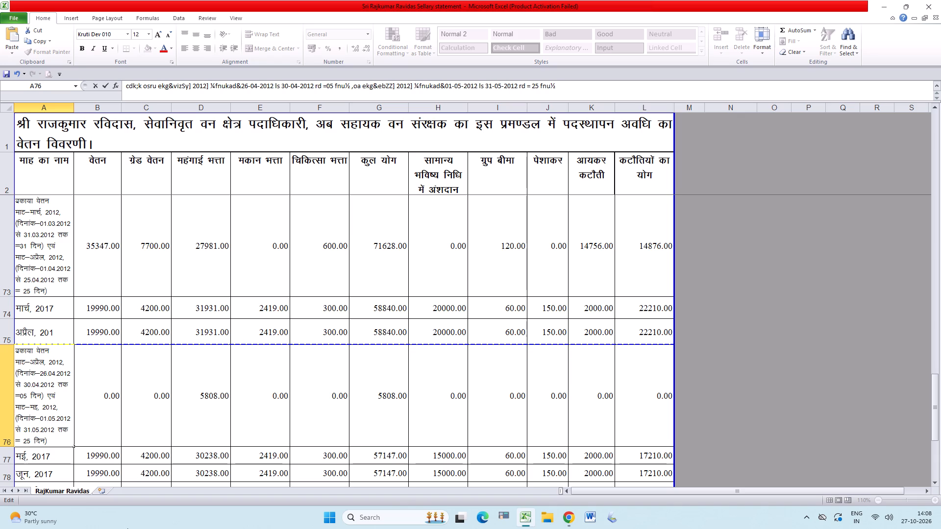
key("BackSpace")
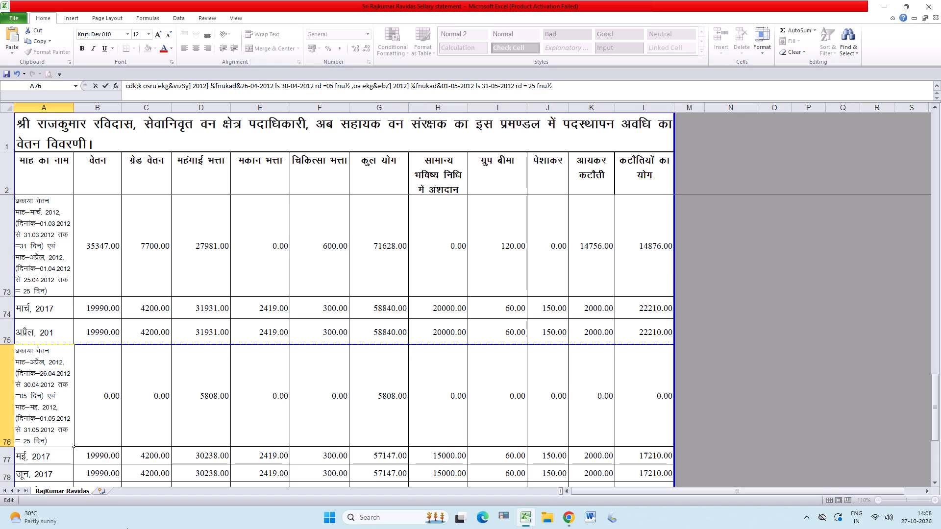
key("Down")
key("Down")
Set the second period's day count in the A76 label to 31 and commit the edited label.
key("Down")
key("Left")
key("Left")
key("shift+Left")
key("shift+Left")
type("31")
key("Return")
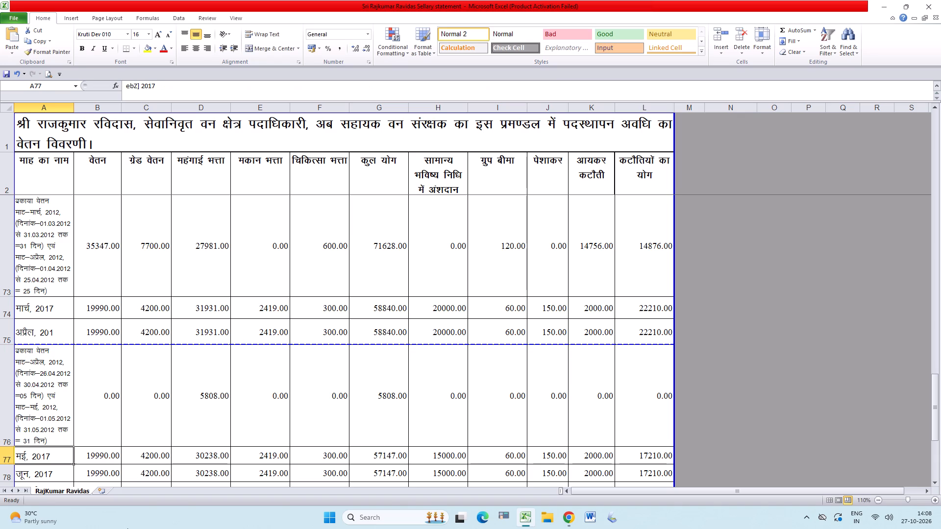
Enter 22493 as the pay in B76 and 4900 as the grade pay in C76 of the April–May 2012 arrears row.
key("Up")
key("Right")
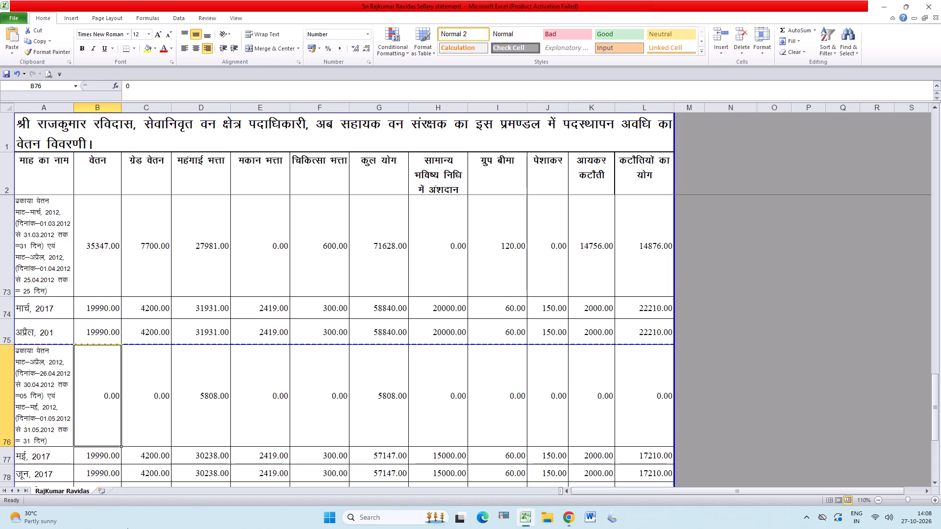
type("22")
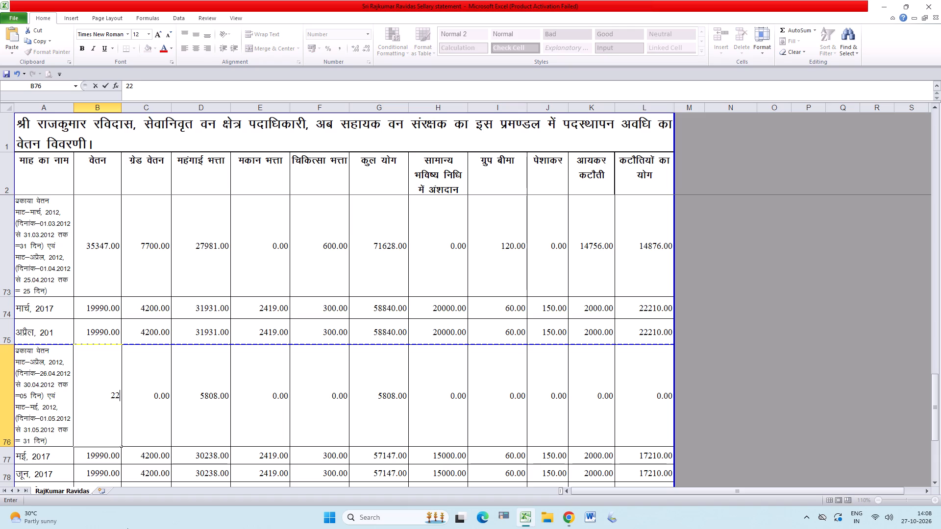
key("4")
type("93")
key("Tab")
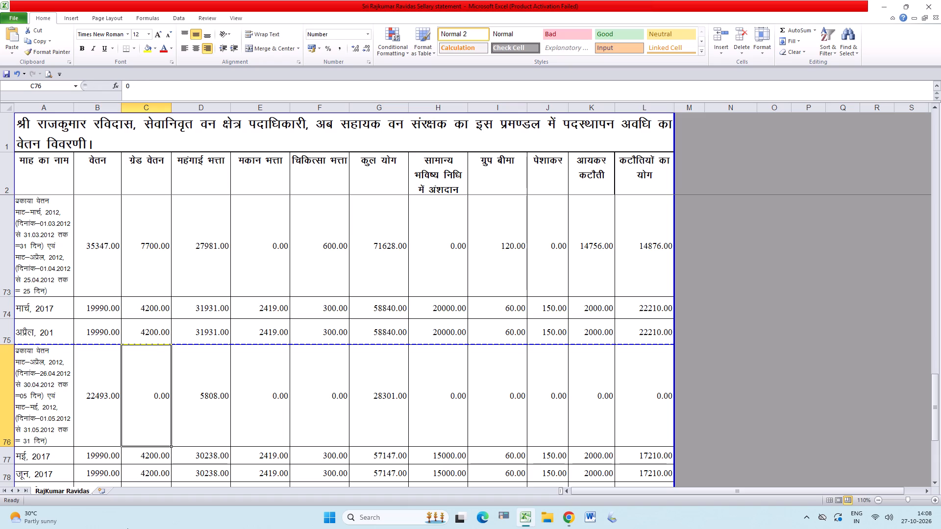
type("4900")
key("Tab")
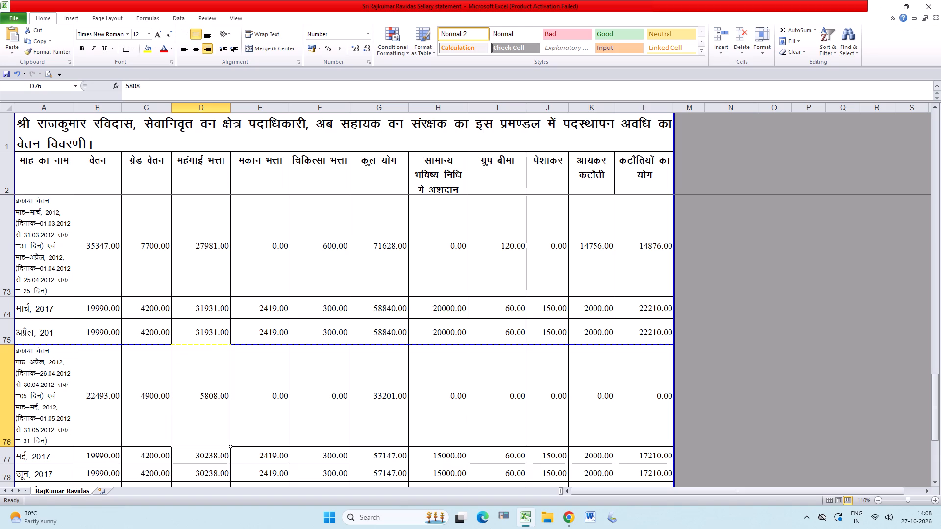
Enter 17805 as the dearness allowance in D76 and 300 as the medical allowance in F76 of the April–May 2012 arrears row.
type("178")
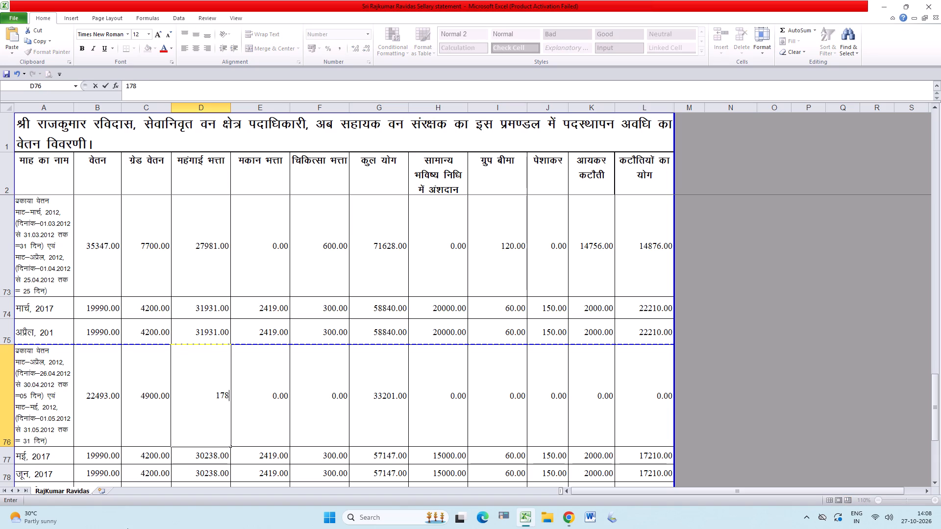
type("05")
key("Tab")
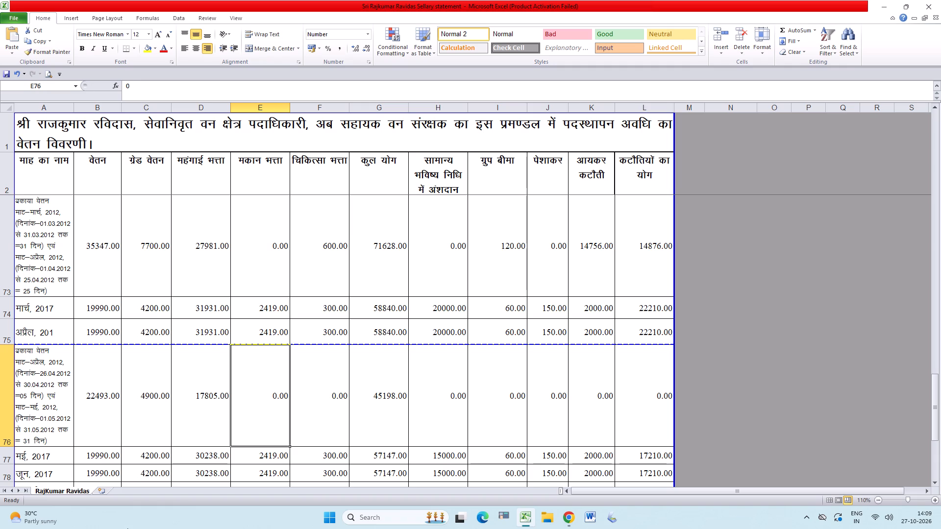
key("Tab")
type("300")
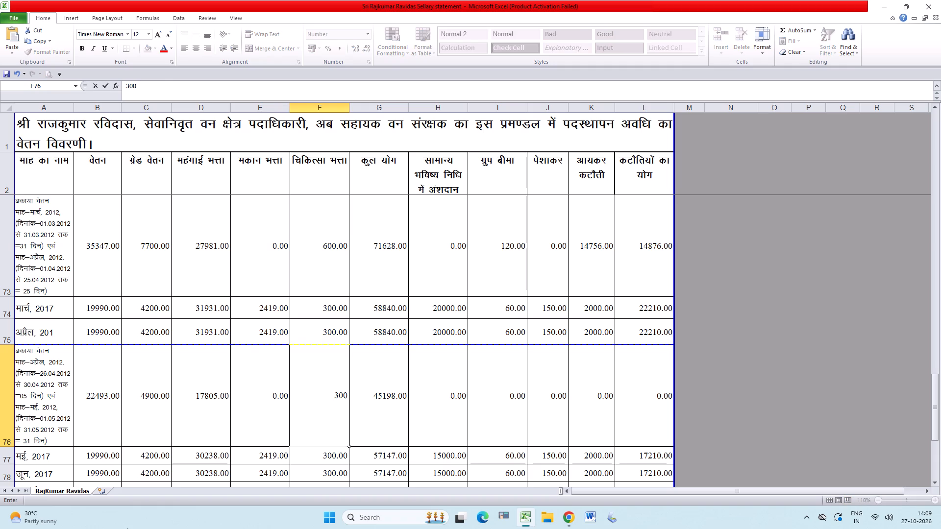
key("Tab")
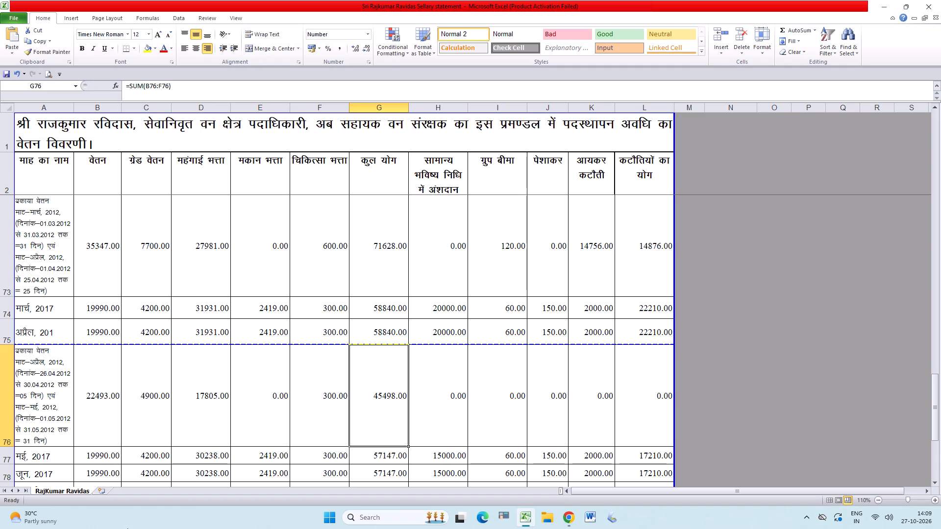
Enter 60 as the group insurance deduction in I76 of the arrears row and save the workbook.
key("Tab")
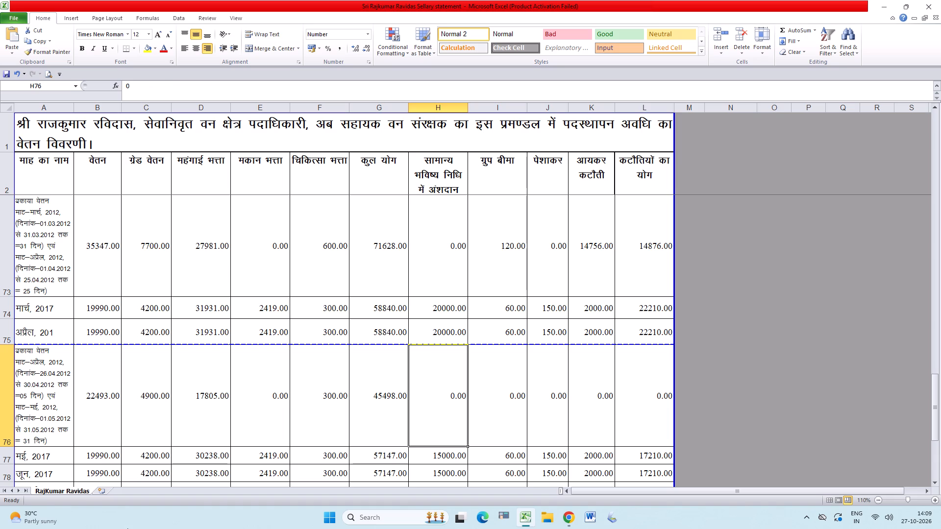
key("Tab")
type("60")
key("Tab")
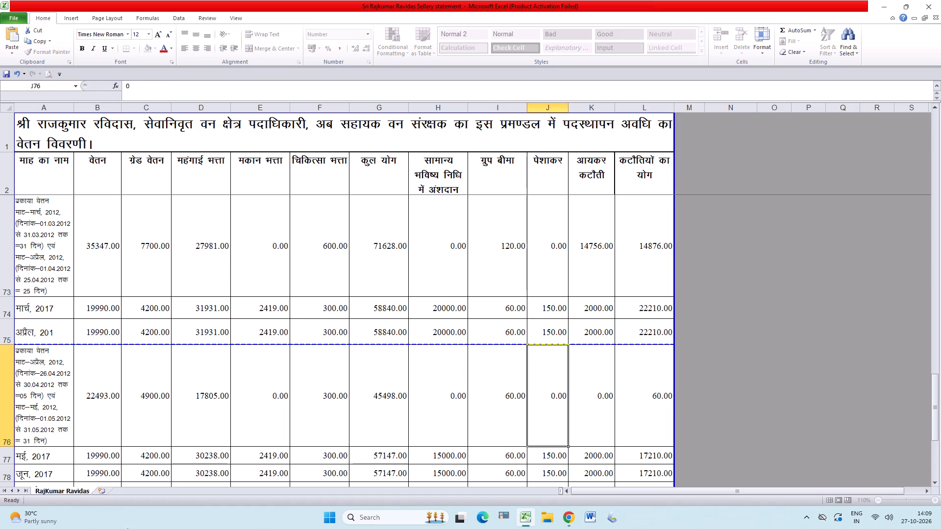
key("ctrl+s")
key("ctrl+s")
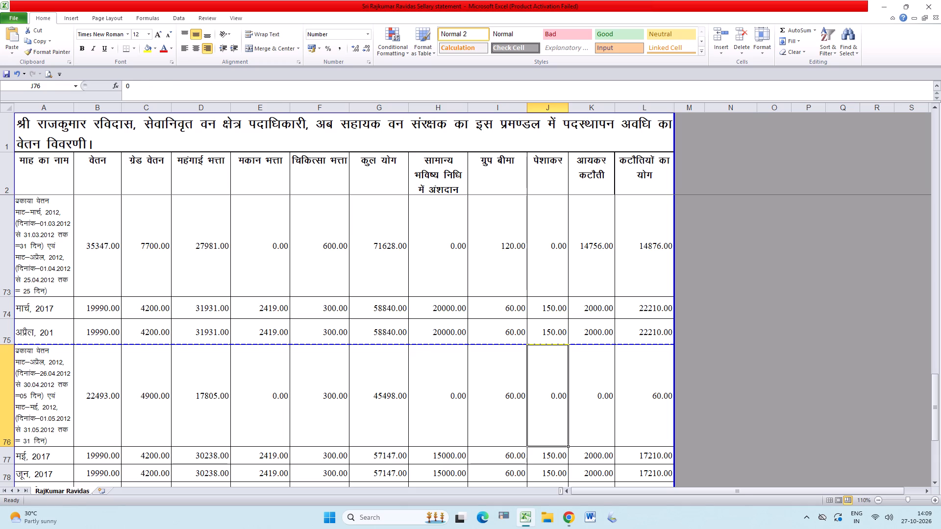
Copy the April 2017 pay and deduction figures B75:L75 into the May 2017 row starting at B77, and save the workbook.
left_click_drag(96, 328, 663, 329)
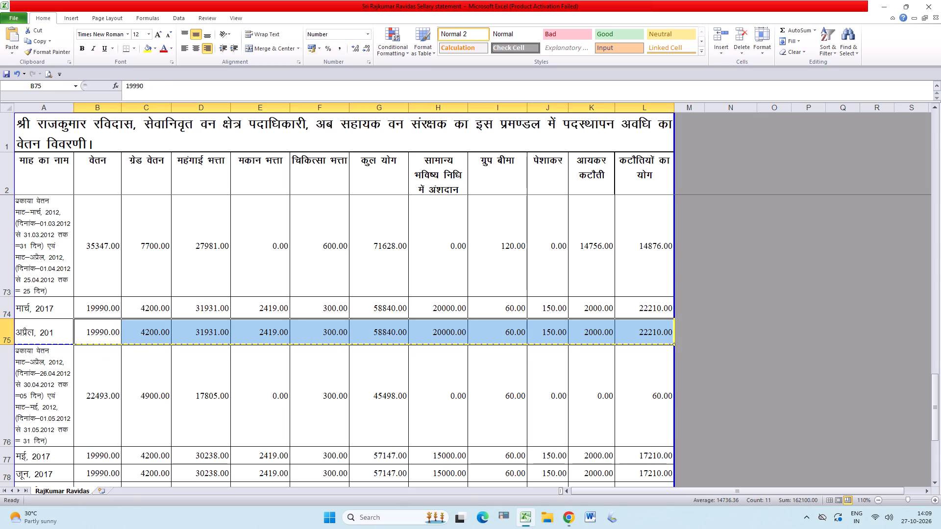
key("ctrl+c")
left_click(84, 459)
key("Return")
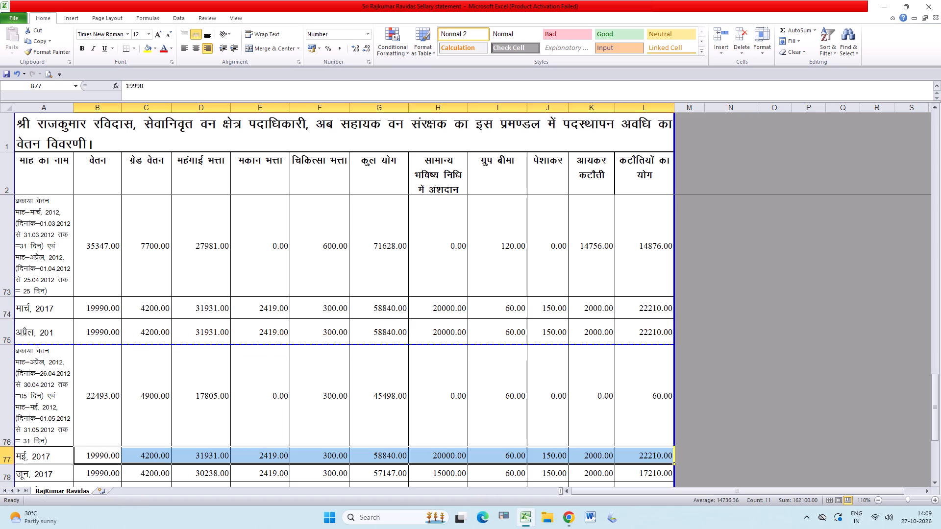
key("ctrl+s")
key("ctrl+s")
Fill the May 2017 figures down into the June 2017 row, B78:L78, and save the workbook.
left_click(935, 480)
left_click(935, 480)
double_click(935, 480)
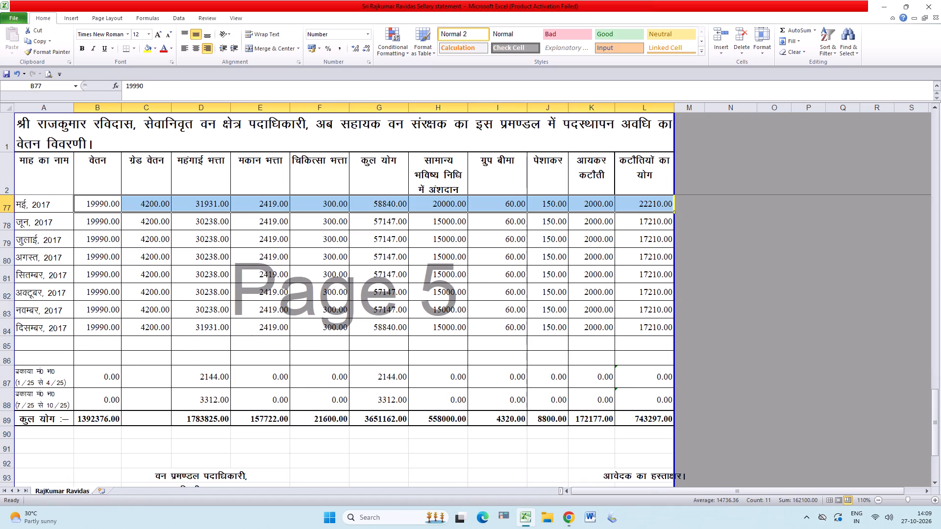
left_click(84, 220)
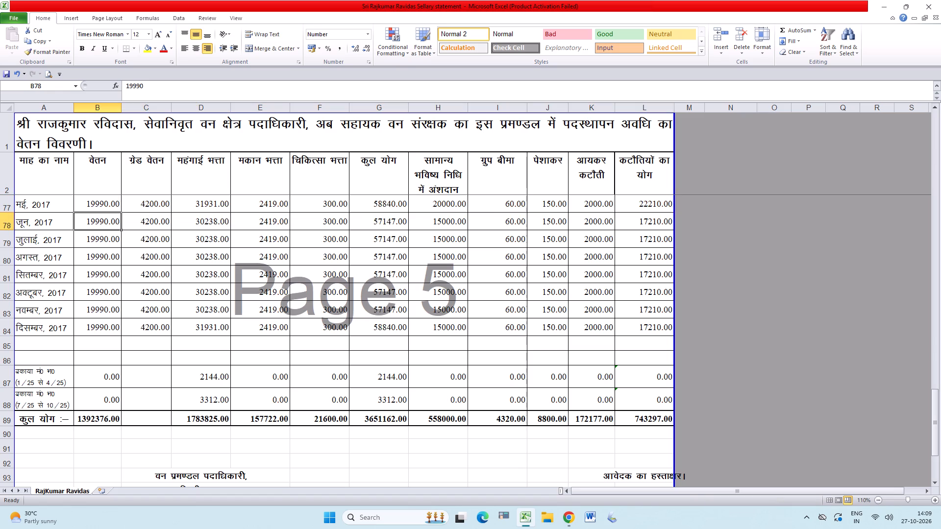
left_click_drag(104, 223, 616, 228)
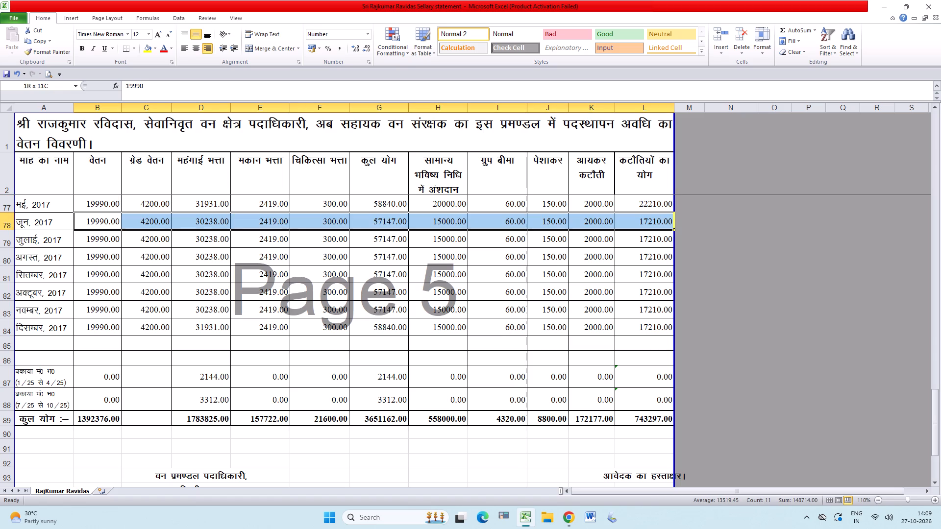
left_click_drag(616, 228, 620, 228)
key("ctrl+d")
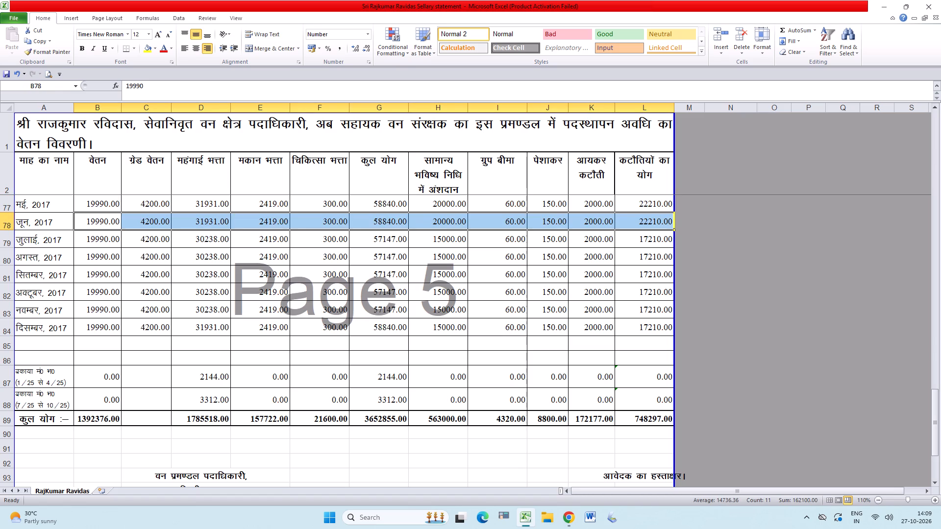
left_click(145, 241)
key("ctrl+s")
key("ctrl+s")
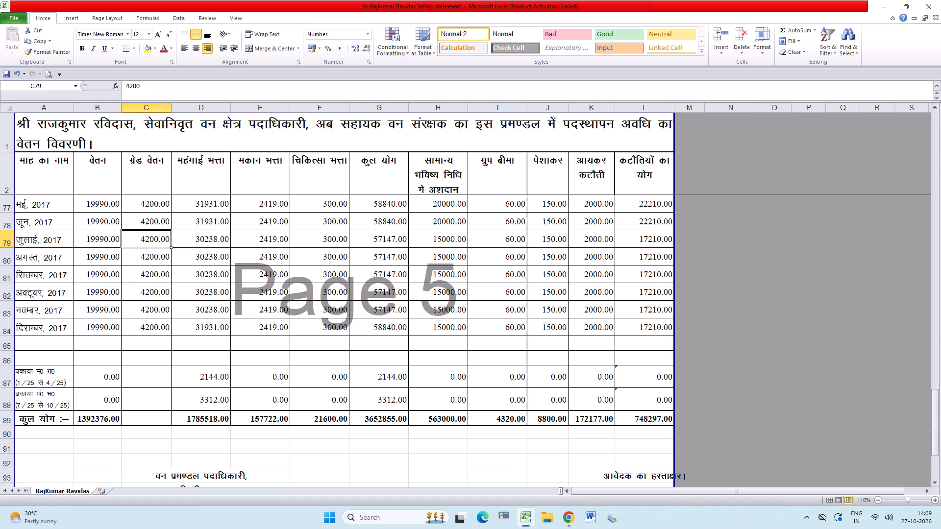
Fill the June 2017 figures down into the July 2017 row, B79:L79, and save the workbook.
left_click_drag(91, 240, 299, 232)
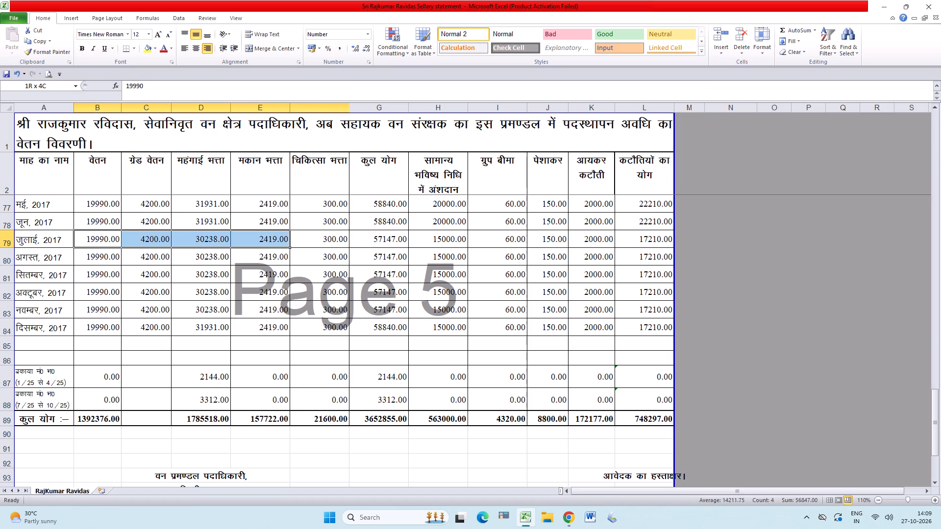
left_click_drag(299, 232, 632, 247)
key("ctrl+d")
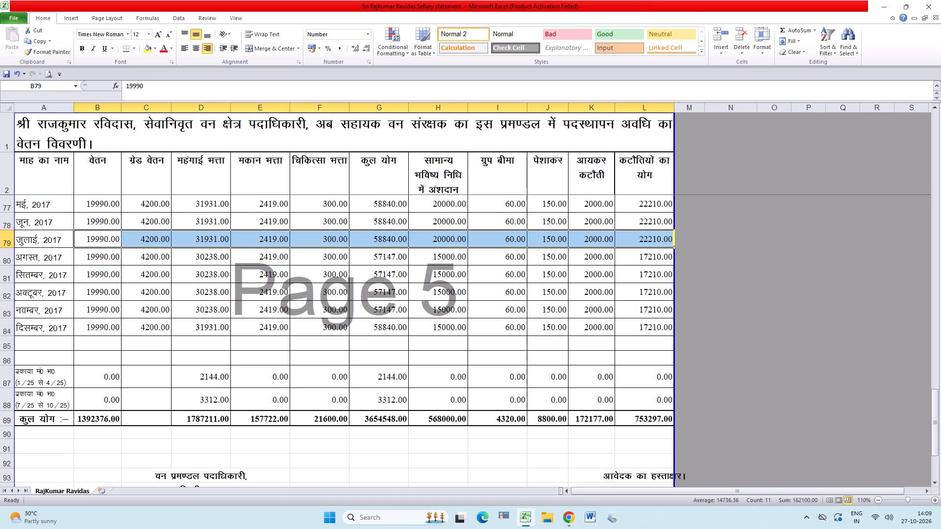
left_click(99, 261)
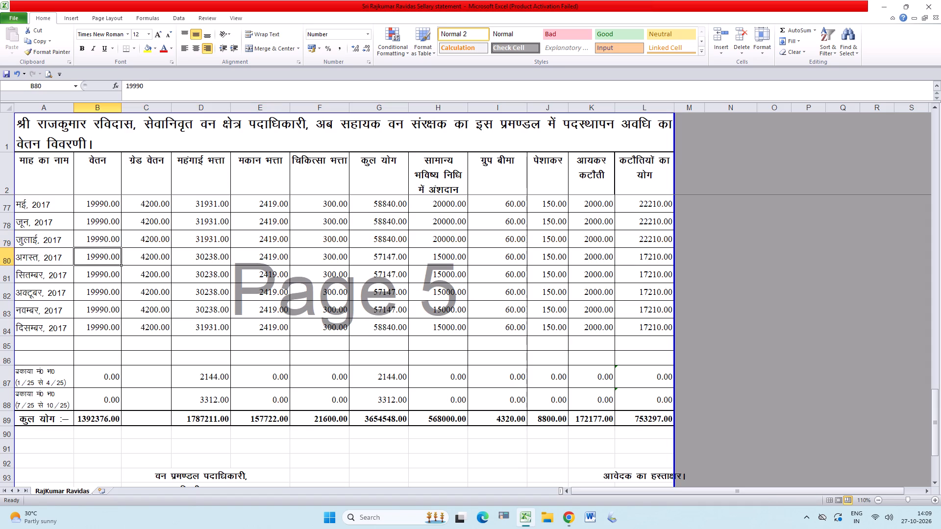
key("ctrl+s")
key("ctrl+s")
key("ctrl+s")
key("ctrl+s")
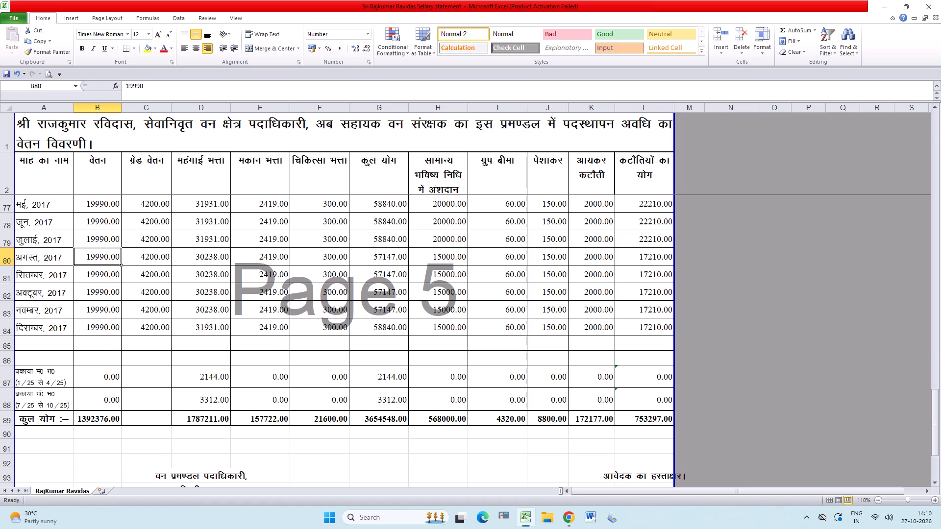
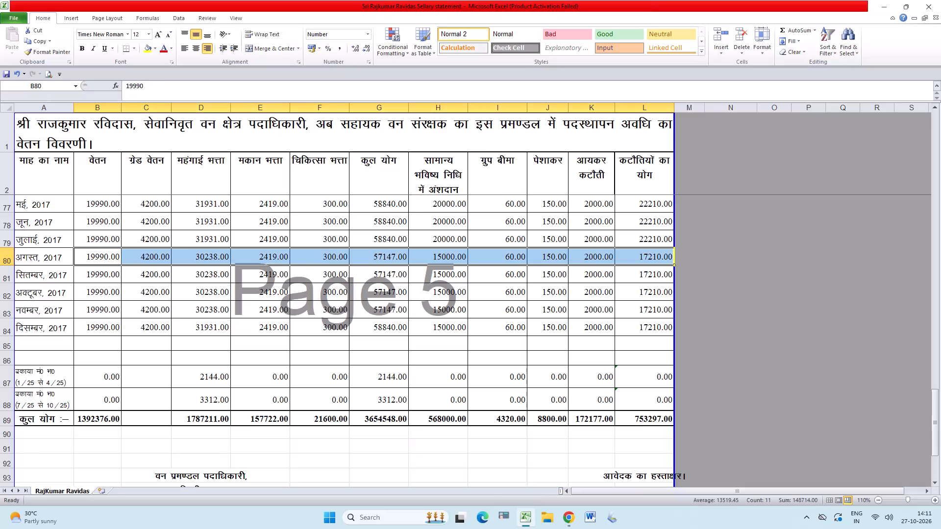
Fill the July 2017 figures down into the August 2017 row, B80:L80.
key("ctrl+d")
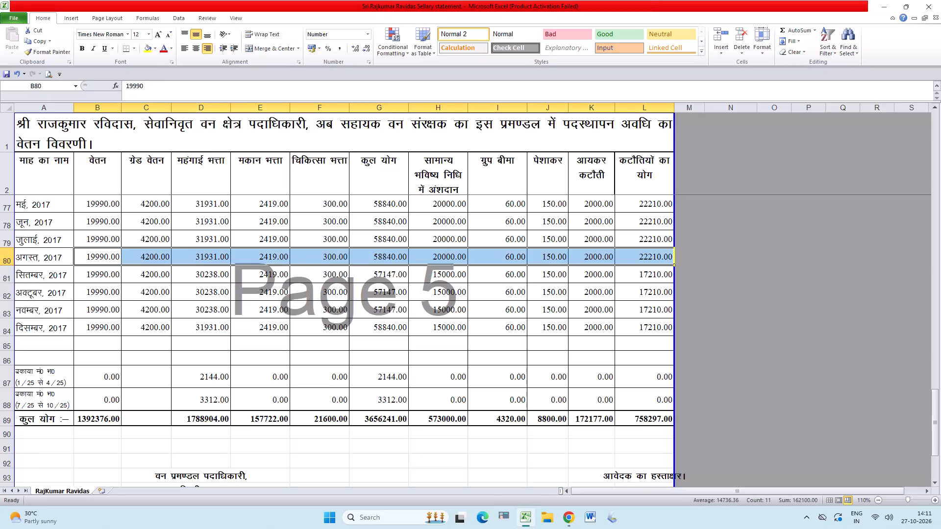
Insert a blank row 81 above the September 2017 row.
left_click(91, 280)
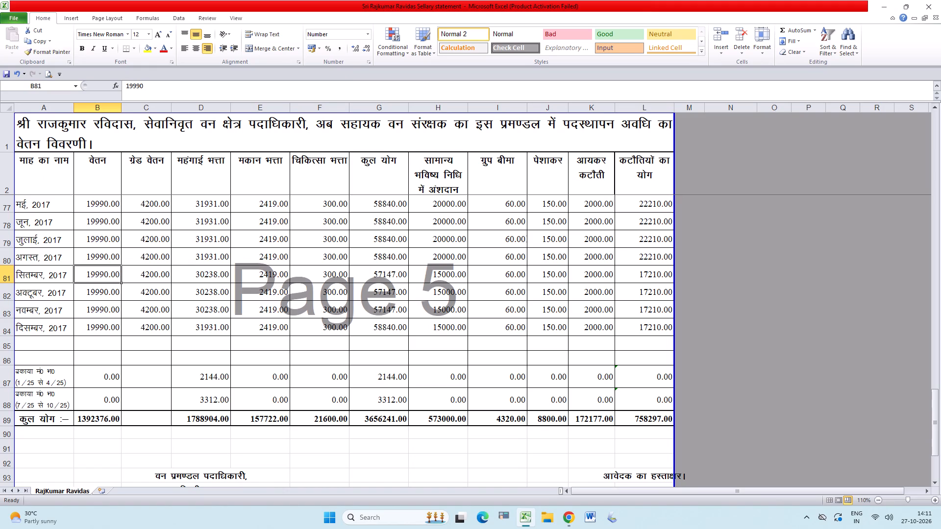
left_click(3, 278)
key("ctrl+plus")
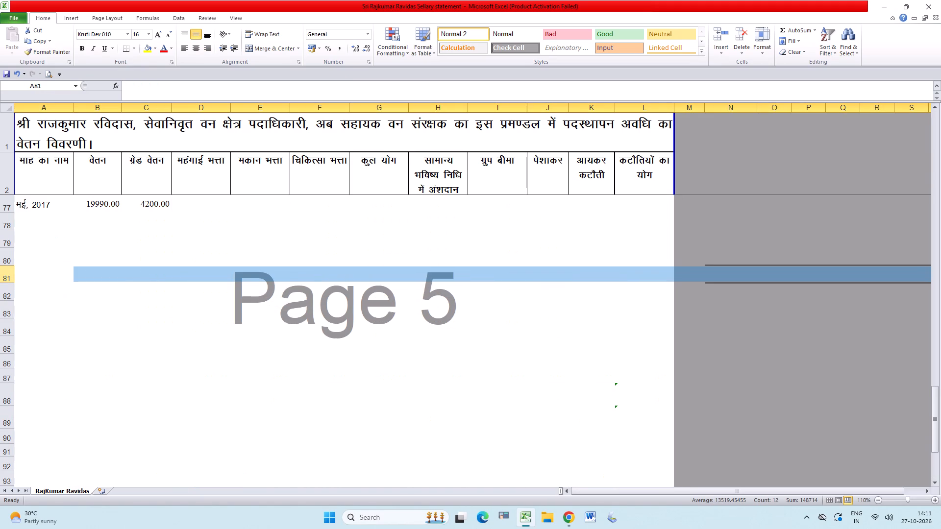
left_click_drag(937, 401, 929, 393)
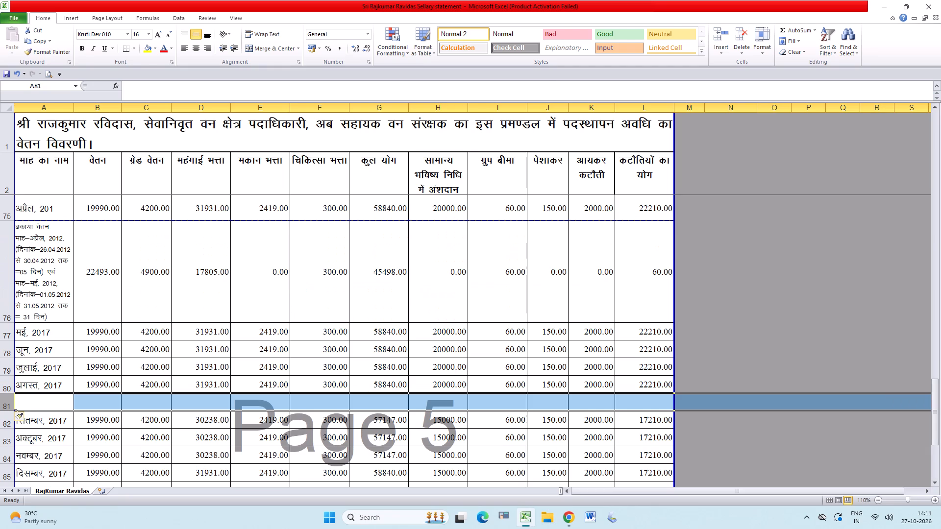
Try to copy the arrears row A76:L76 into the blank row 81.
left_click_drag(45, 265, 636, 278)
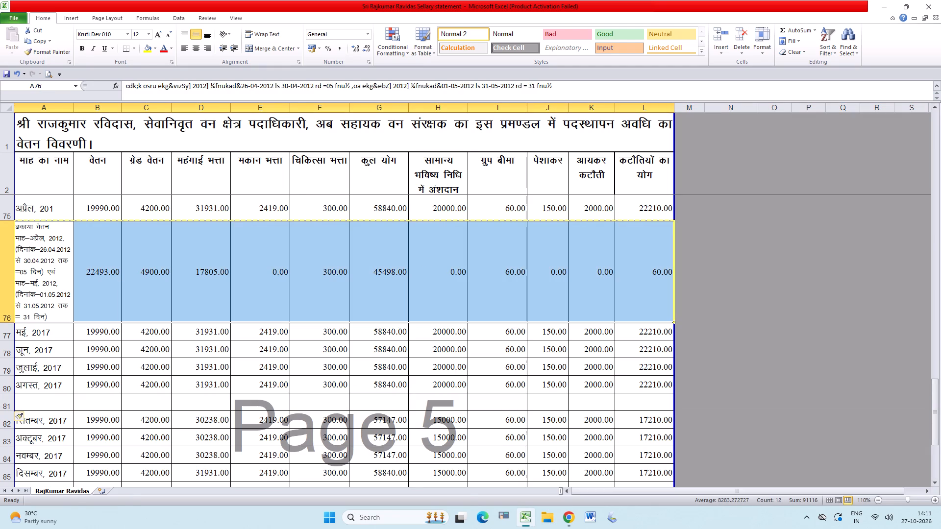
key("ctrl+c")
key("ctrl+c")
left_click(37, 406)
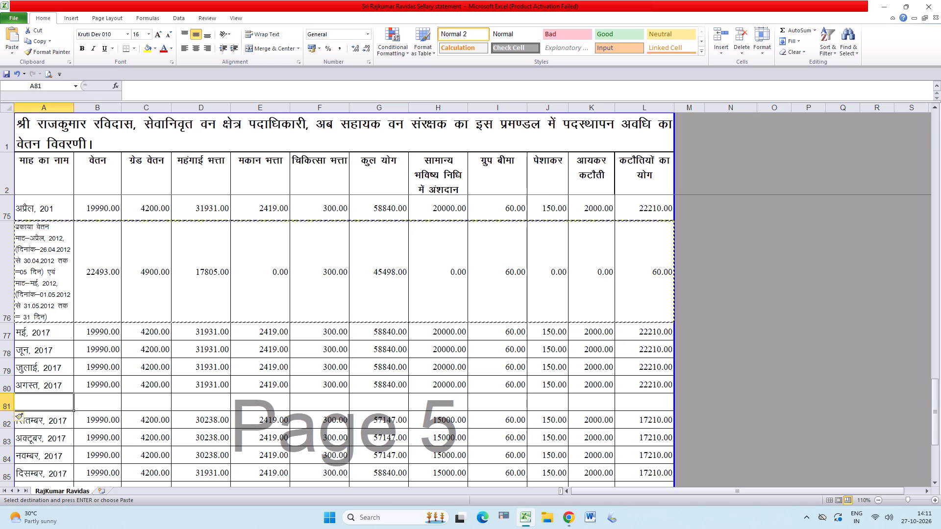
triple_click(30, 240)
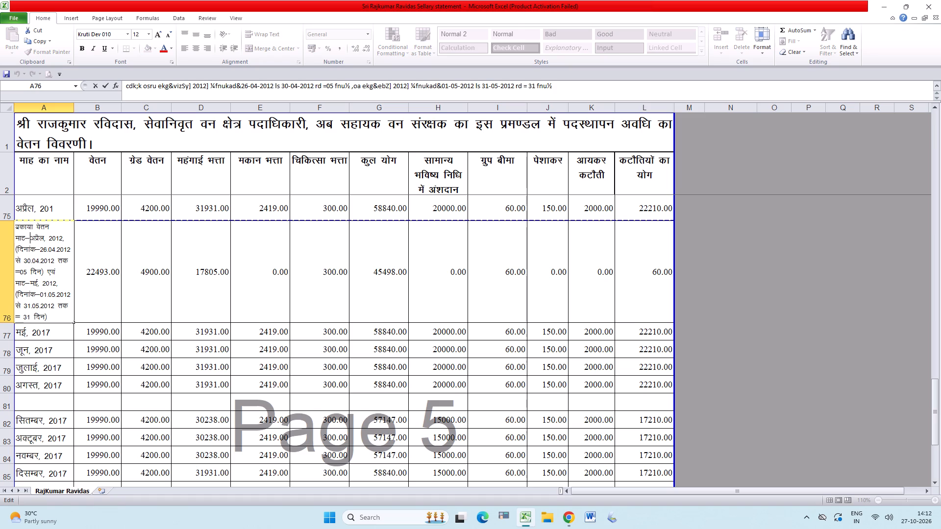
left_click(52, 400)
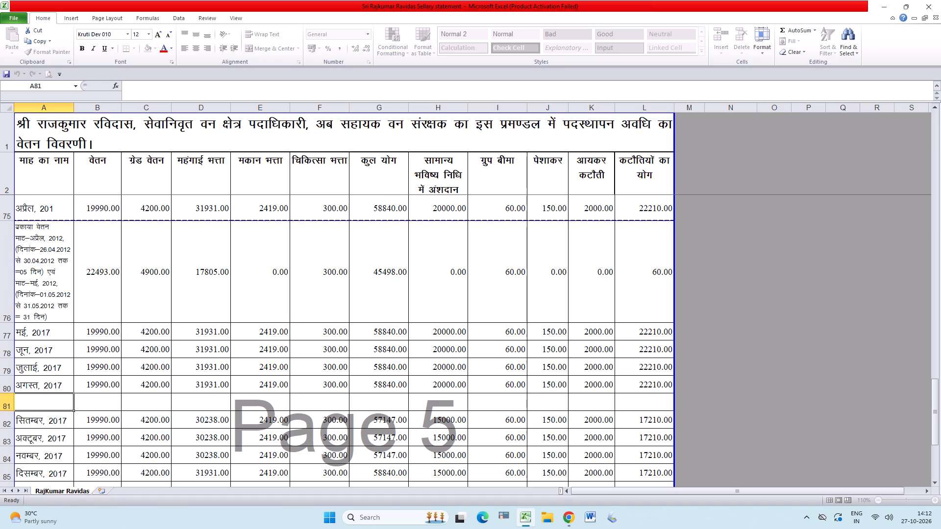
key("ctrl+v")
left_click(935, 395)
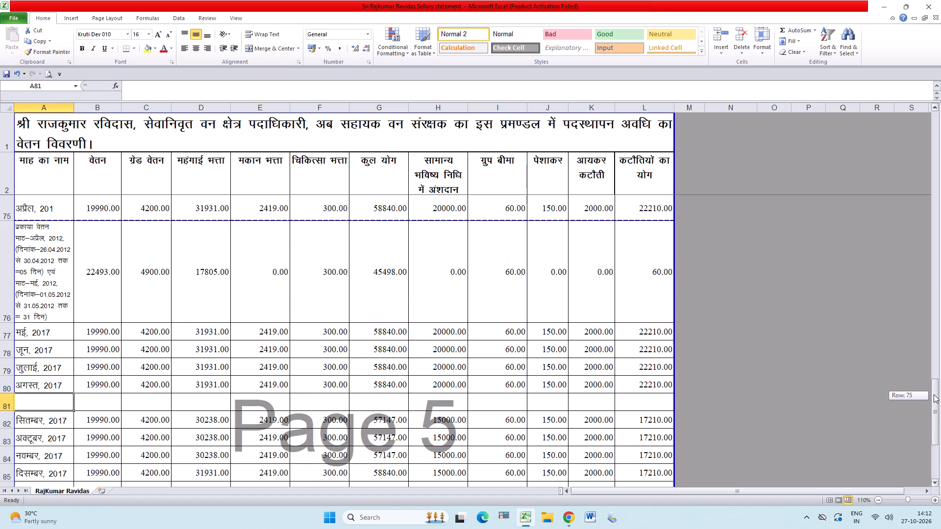
Complete the year in the month label in A75 so it reads अप्रैल, 2017.
double_click(57, 209)
key("7")
key("Return")
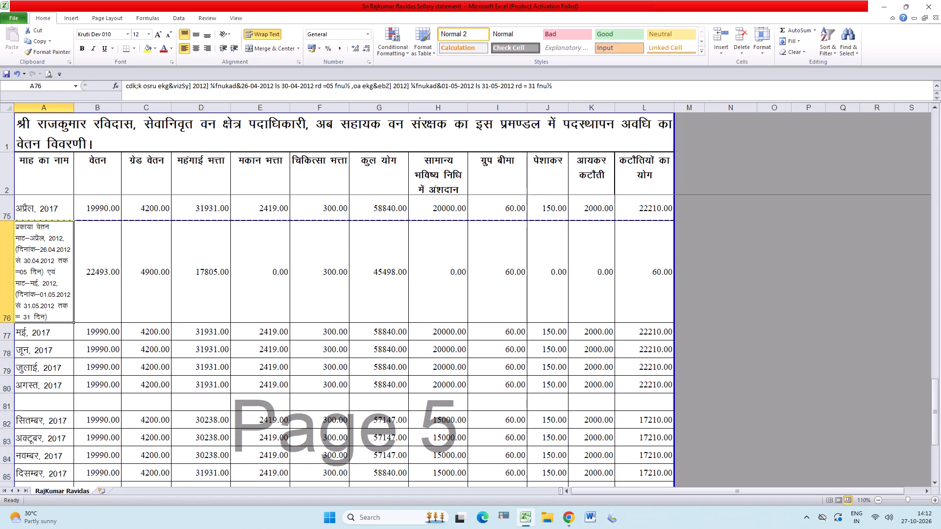
Copy the arrears row A76:L76 into the blank row starting at A81, and save the workbook.
left_click(62, 403)
left_click(47, 274)
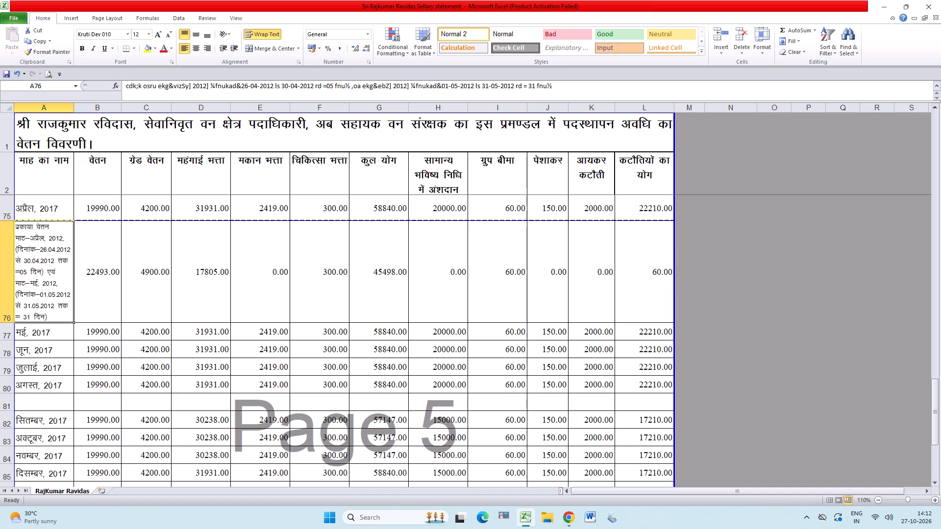
left_click_drag(47, 267, 47, 266)
left_click_drag(47, 266, 627, 301)
key("ctrl+c")
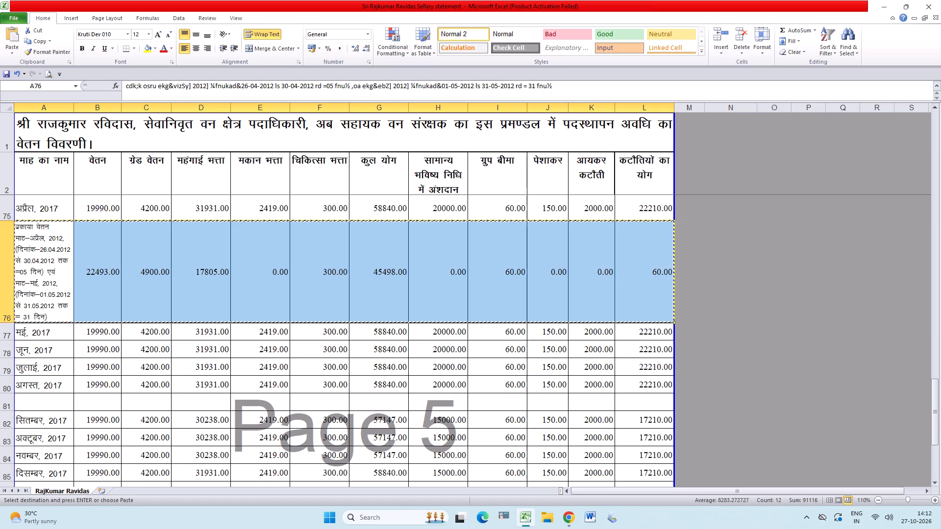
left_click(38, 405)
key("Return")
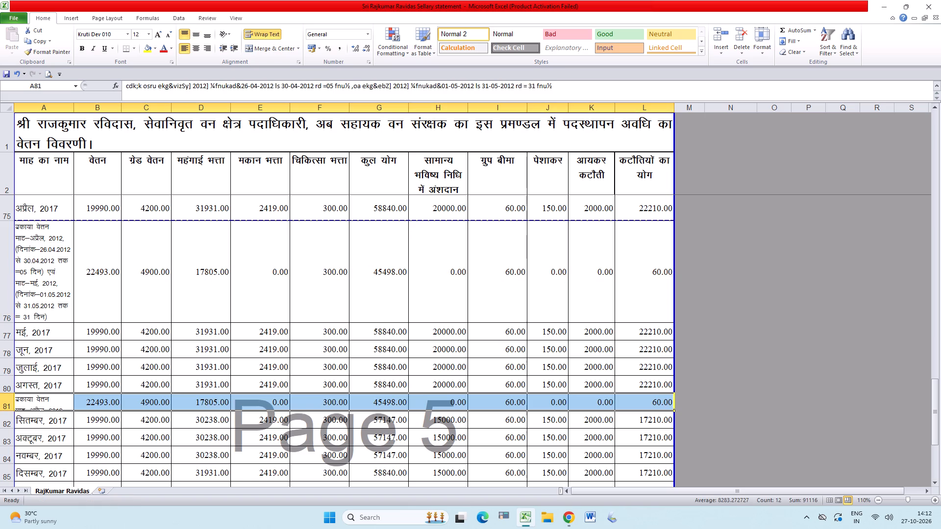
key("ctrl+s")
Autofit the height of row 81 to its wrapped arrears label, and save the workbook.
double_click(7, 410)
left_click(43, 432)
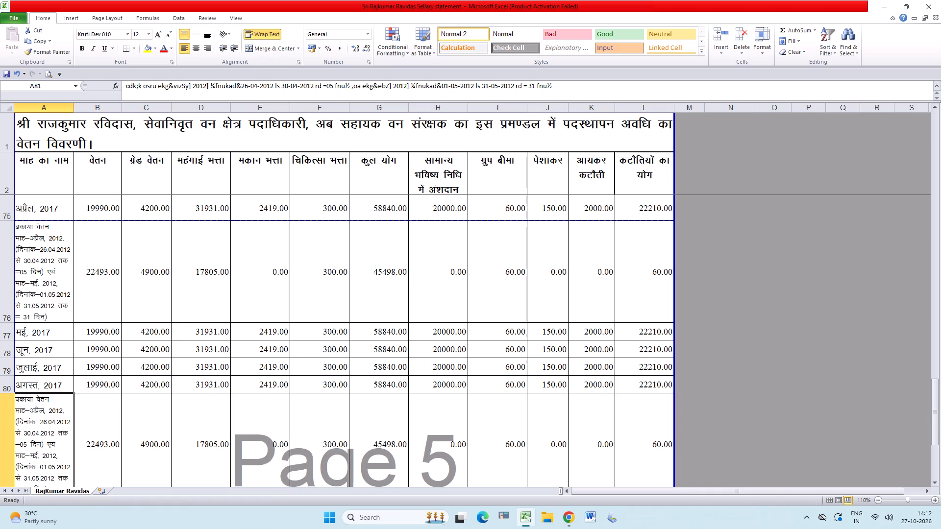
double_click(937, 481)
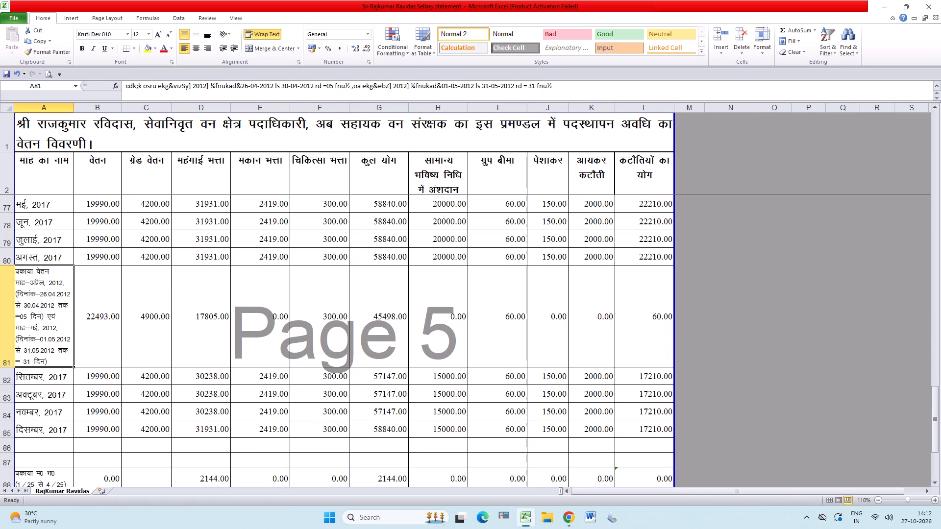
key("ctrl+s")
key("ctrl+s")
Change the first month named in the arrears label in A81 to जून (June).
left_click(38, 317)
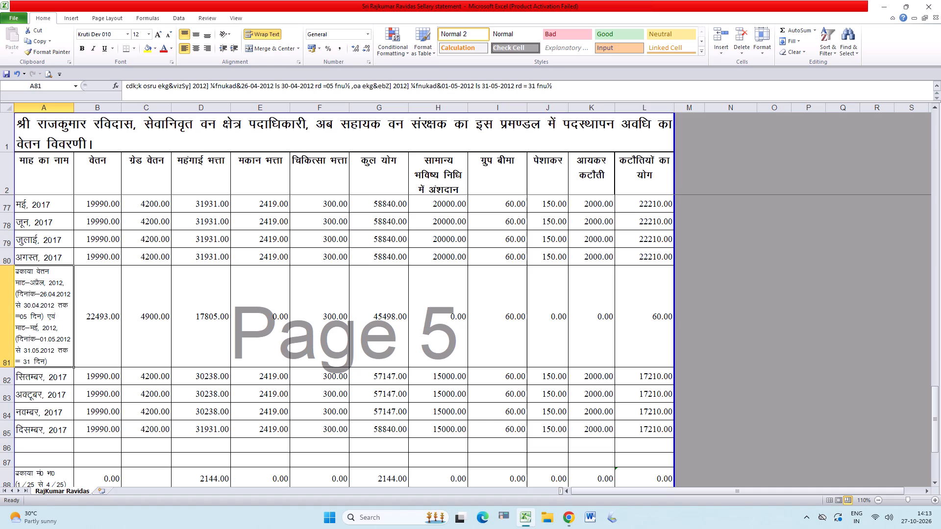
key("F2")
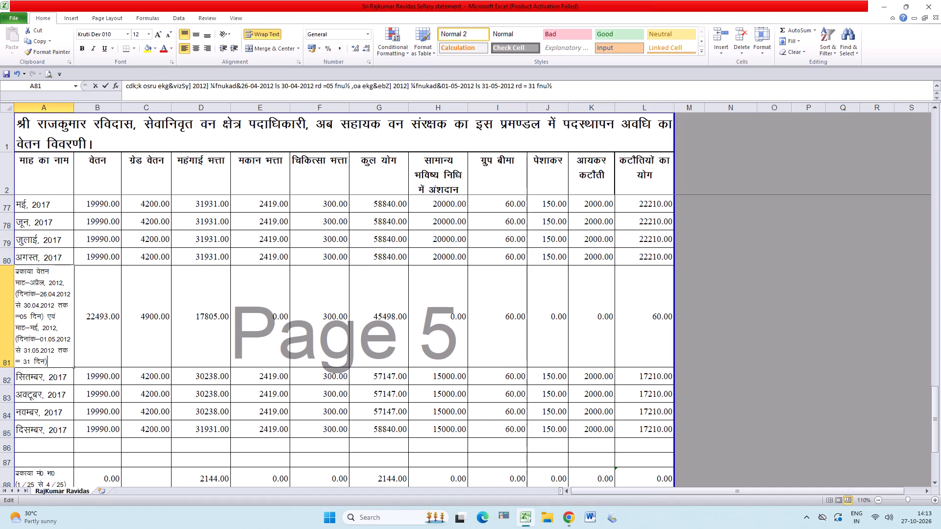
key("ctrl+Home")
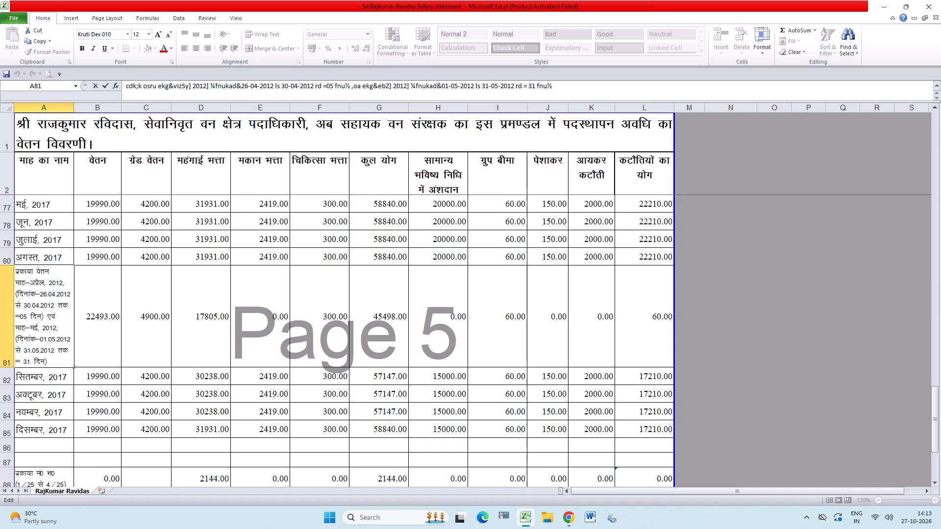
key("Down")
key("Right")
key("Right")
key("Right")
key("Right")
key("shift+Right")
key("shift+Right")
key("shift+Right")
key("shift+Right")
key("shift+Right")
type("twu")
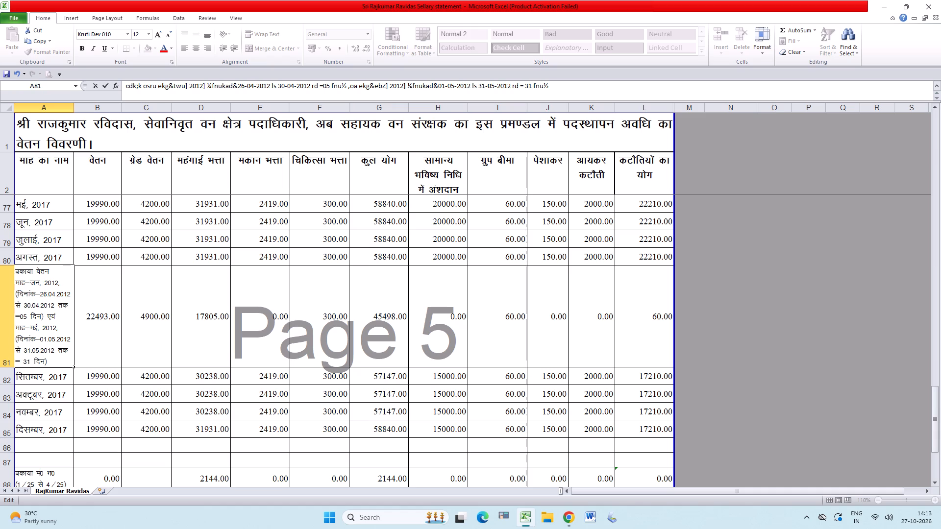
Change the first start date in the A81 arrears label to 01-06-2012.
key("ctrl+Right")
key("ctrl+Right")
key("ctrl+Right")
key("ctrl+Right")
key("ctrl+Left")
key("Left")
key("shift+Left")
key("shift+Left")
type("01")
key("Right")
key("Right")
key("shift+Right")
key("6")
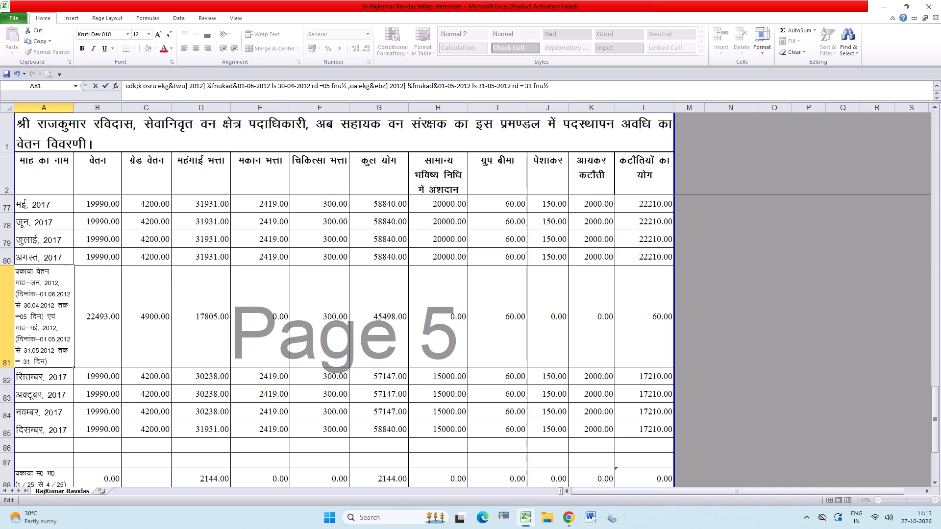
Add a comma and the date 04-06-2012 after 01-06-2012 in the A81 arrears label.
key("ctrl+Right")
key("ctrl+Right")
key("shift+Right")
key("shift+Right")
key("Left")
key("Left")
key("Left")
key("Left")
key("Left")
key("Left")
type("]")
key("space")
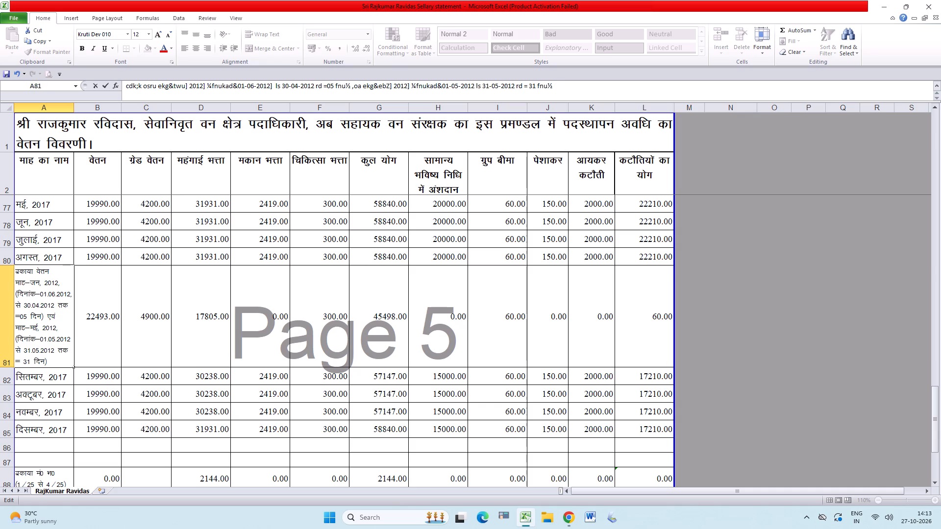
type("04-06-")
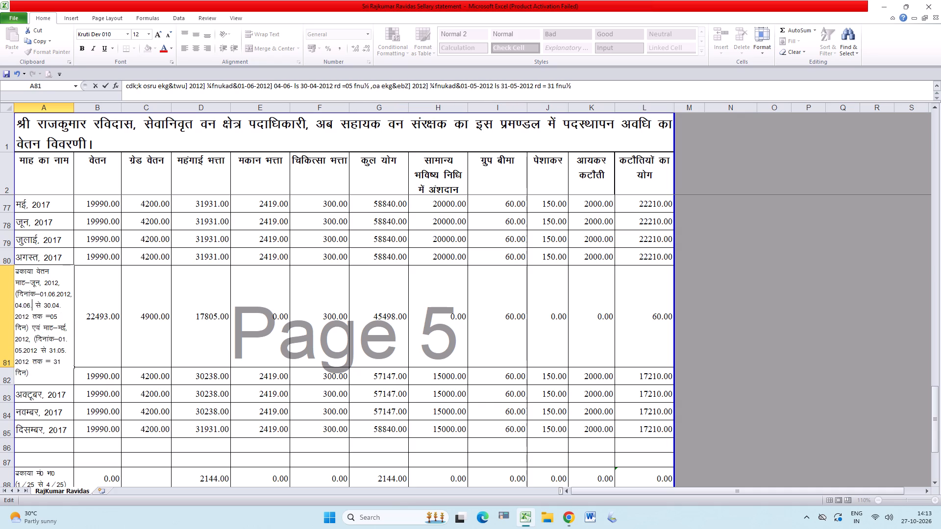
type("2012")
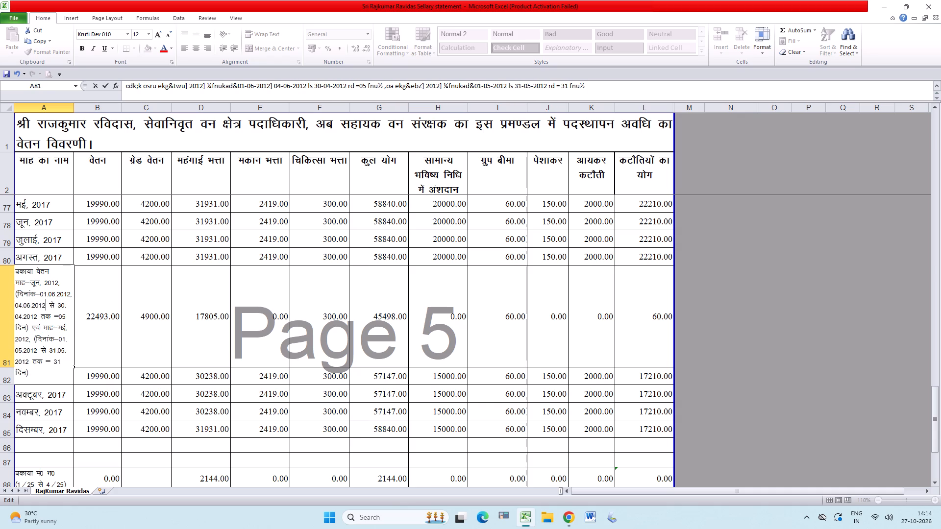
Change the first period's end date in the A81 arrears label to 13-06-2012.
key("ctrl+Right")
key("Right")
key("Right")
key("Right")
key("shift+Right")
key("shift+Right")
type("13")
key("Right")
key("Right")
key("shift+Right")
key("6")
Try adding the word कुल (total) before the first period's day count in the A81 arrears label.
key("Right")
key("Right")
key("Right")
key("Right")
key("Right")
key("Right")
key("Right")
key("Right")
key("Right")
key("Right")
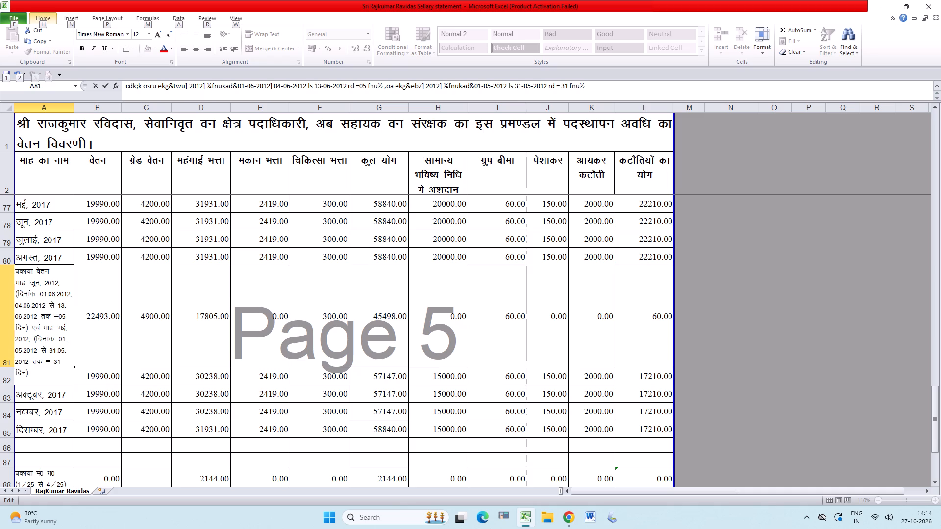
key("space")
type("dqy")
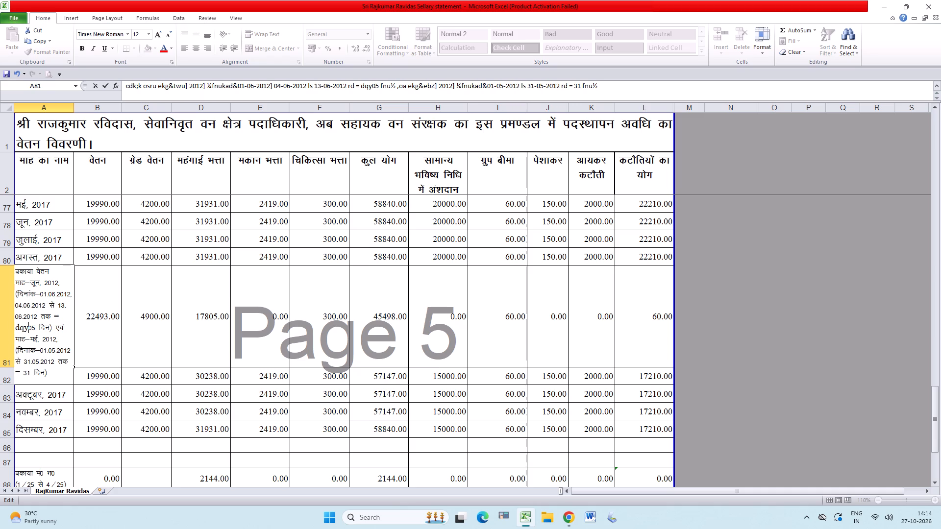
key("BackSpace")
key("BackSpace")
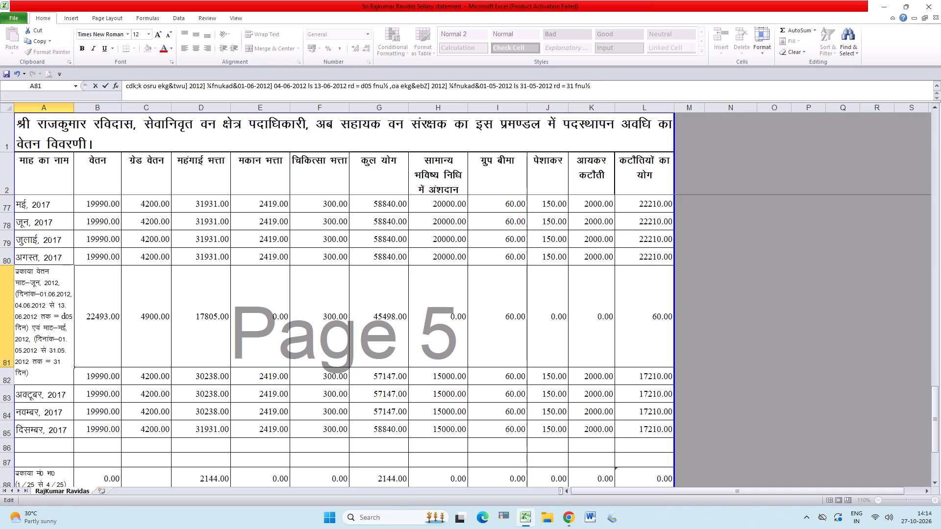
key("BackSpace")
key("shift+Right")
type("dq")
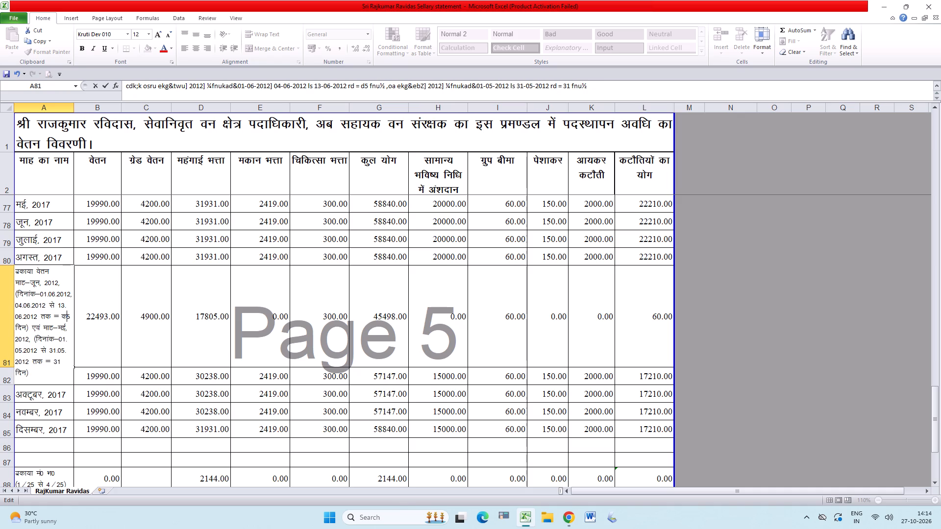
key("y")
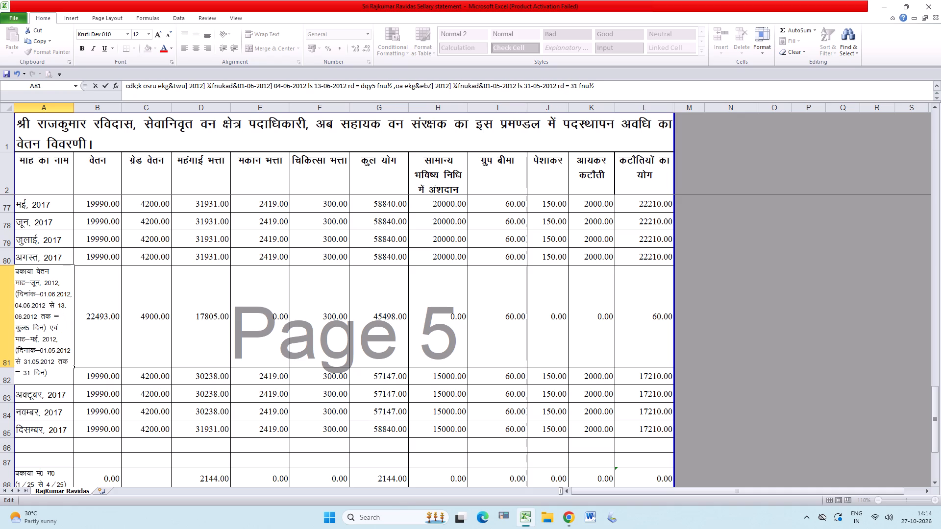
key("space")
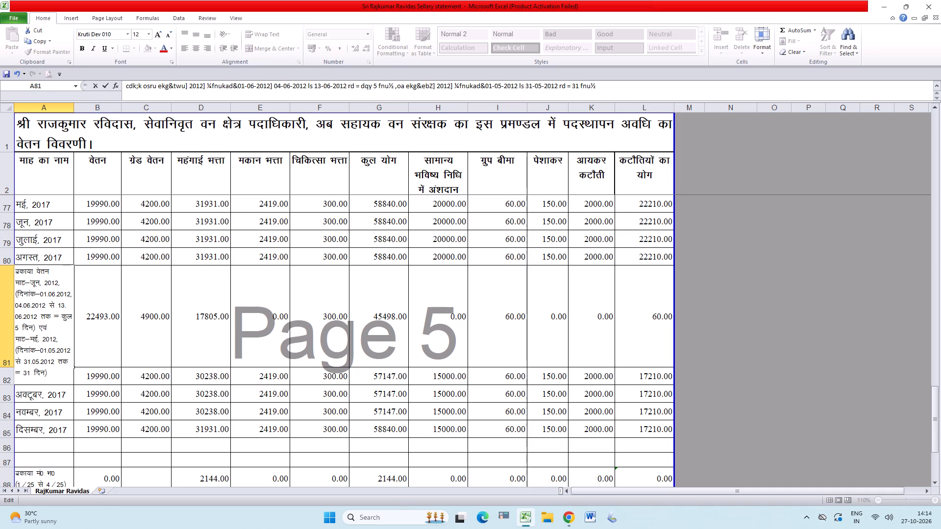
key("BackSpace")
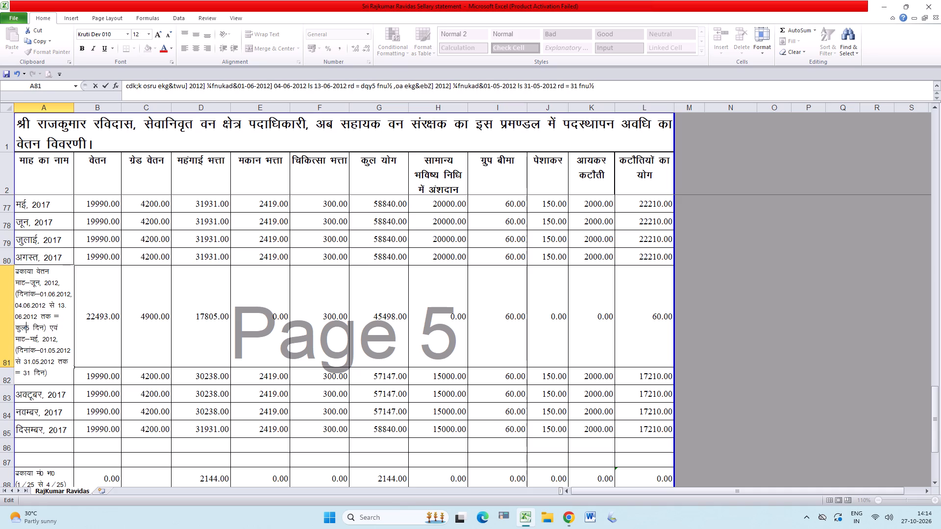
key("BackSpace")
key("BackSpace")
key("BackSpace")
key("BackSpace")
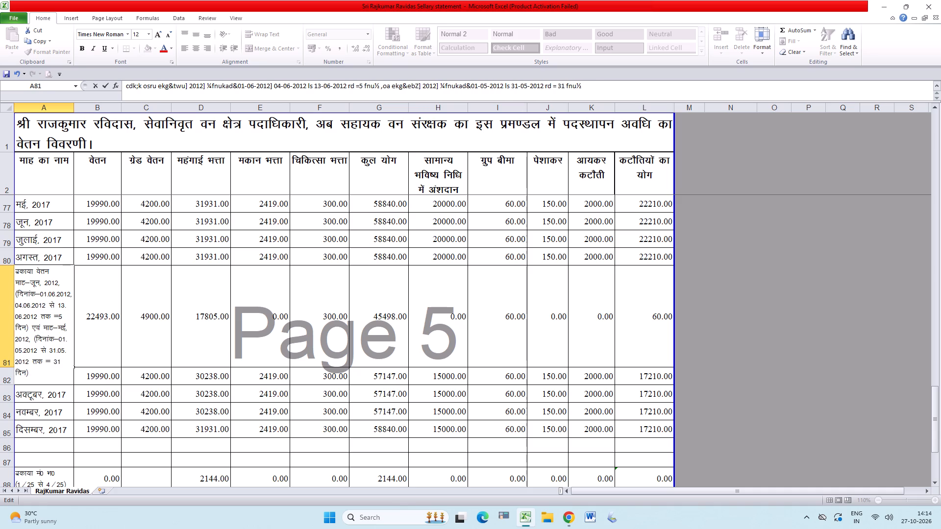
Set the first period's day count in the A81 arrears label to 11.
type("11")
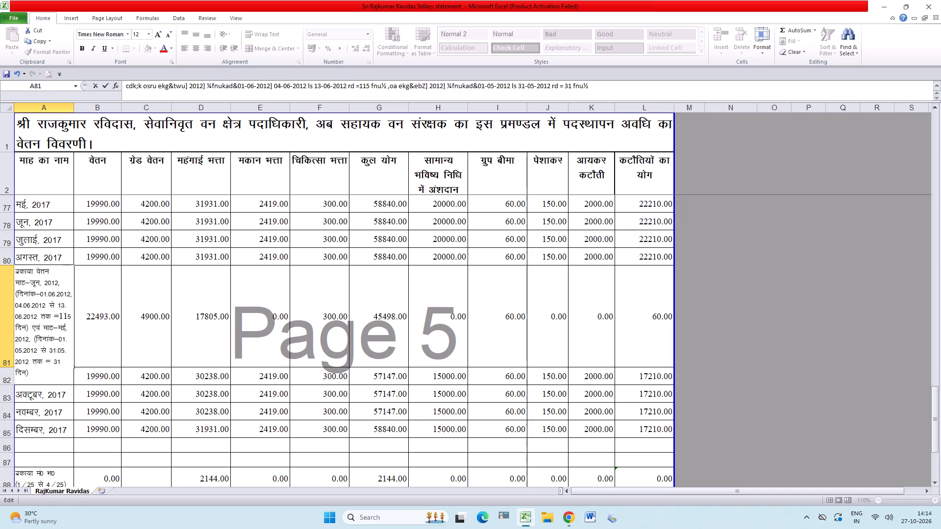
key("BackSpace")
key("BackSpace")
key("shift+Right")
type("11")
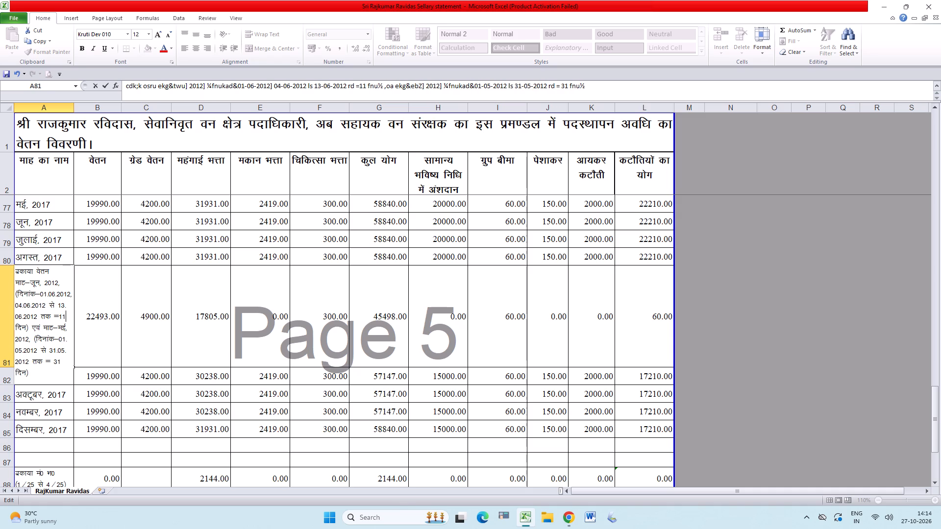
Change the second month named in the A81 arrears label to मार्च (March).
key("Down")
key("Left")
key("Left")
key("Left")
key("shift+Right")
key("shift+Right")
type("ekp")
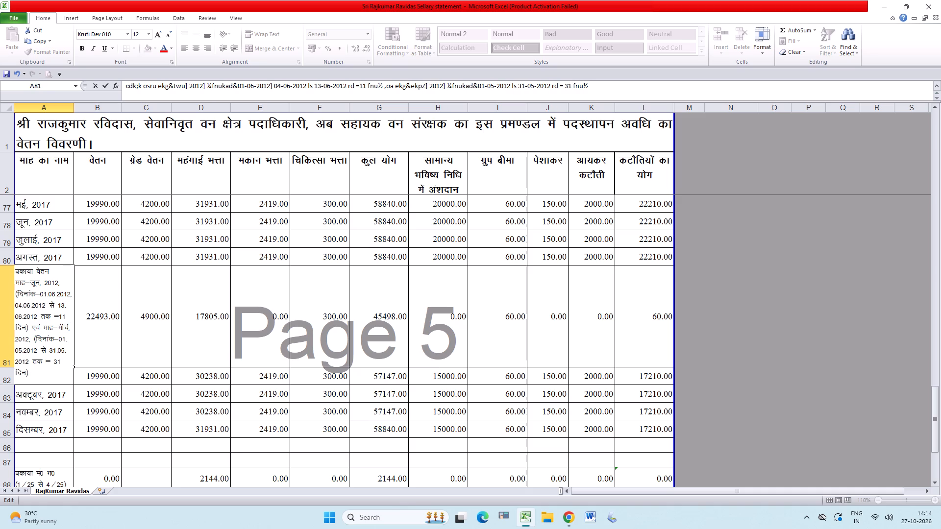
Change the year after the second month in the A81 arrears label to 2014.
key("Right")
key("Right")
key("Right")
key("Right")
key("Right")
key("Right")
key("Right")
key("shift+Left")
key("4")
Change the second period's start date in the A81 arrears label to 05-03-2014.
key("Right")
key("Right")
key("Right")
key("Right")
key("Right")
key("Right")
key("Right")
key("Right")
key("Right")
key("Right")
key("shift+Right")
key("shift+Right")
type("05")
key("Right")
key("Right")
key("shift+Right")
key("3")
key("Right")
key("Right")
key("Right")
key("Right")
key("shift+Right")
key("4")
Change the second period's end date in the A81 arrears label to 06-03-2014.
key("Right")
key("Right")
key("Right")
key("Right")
key("shift+Right")
key("shift+Right")
type("06")
key("Right")
key("Right")
key("shift+Right")
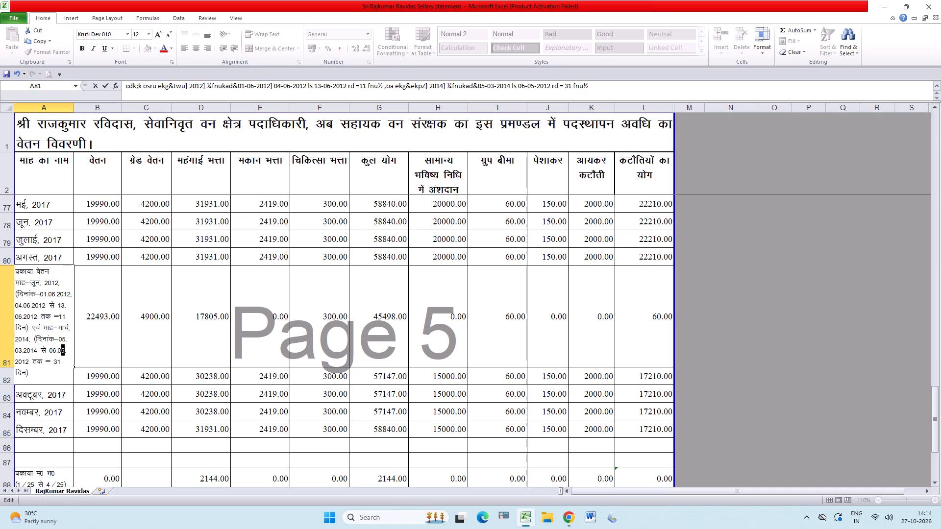
key("3")
key("Right")
key("Right")
key("Right")
key("Right")
key("shift+Right")
key("4")
Set the second period's day count in the A81 arrears label to 2.
key("Right")
key("Right")
key("Right")
key("Right")
key("Right")
key("Right")
key("shift+Right")
key("shift+Right")
key("2")
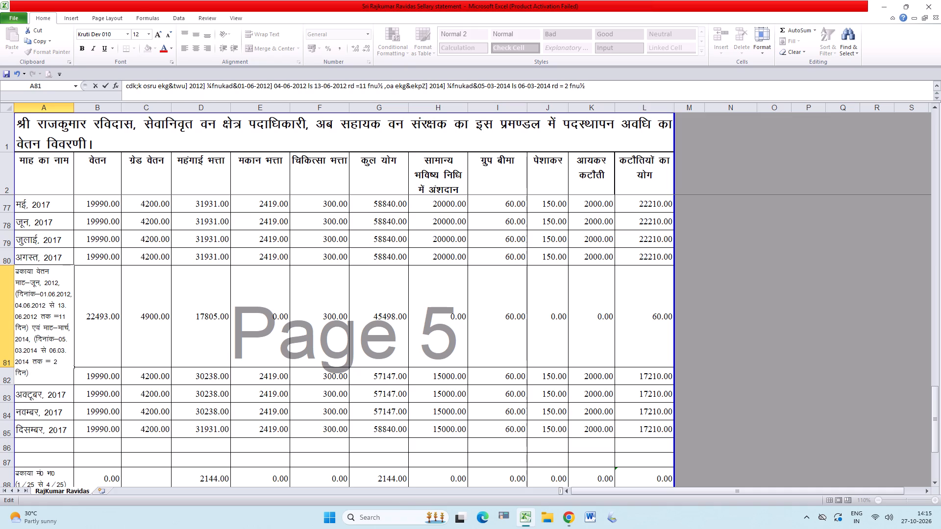
key("Down")
Replace the word एवं between the first and second periods in the A81 arrears label with a comma.
left_click_drag(31, 328, 44, 328)
key("ctrl+x")
key("BackSpace")
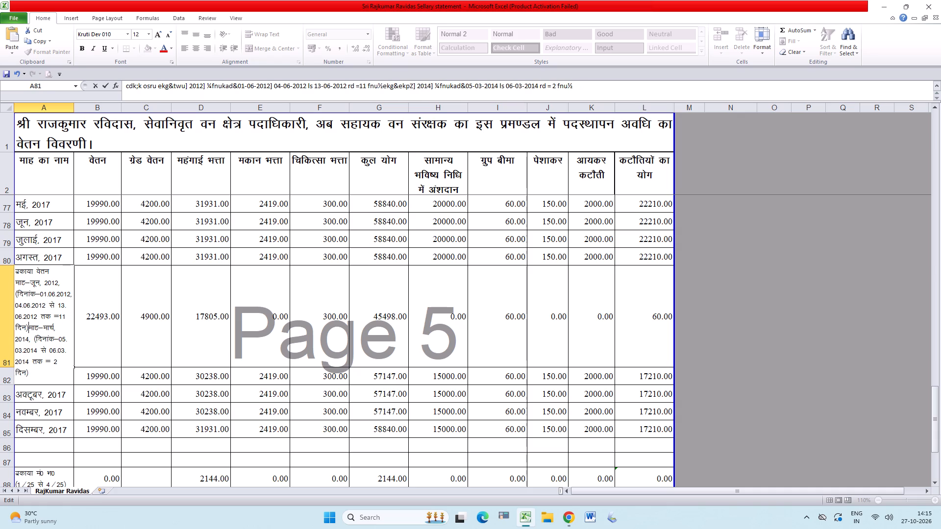
type("]")
key("space")
Append a comma and the third month, माह–मई, 2014 (May), to the end of the A81 arrears label.
left_click(30, 372)
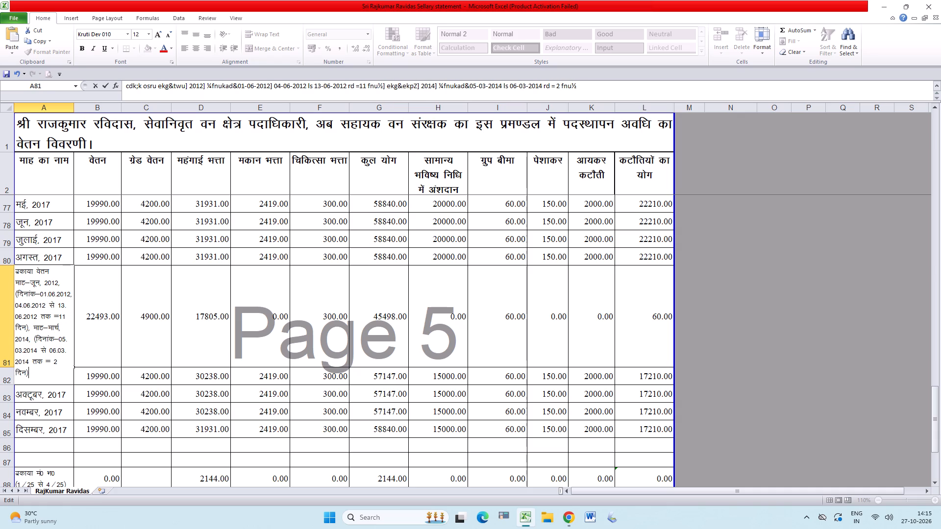
type("]")
key("space")
type("ekg&")
key("e")
type("bZ")
type("] 2014")
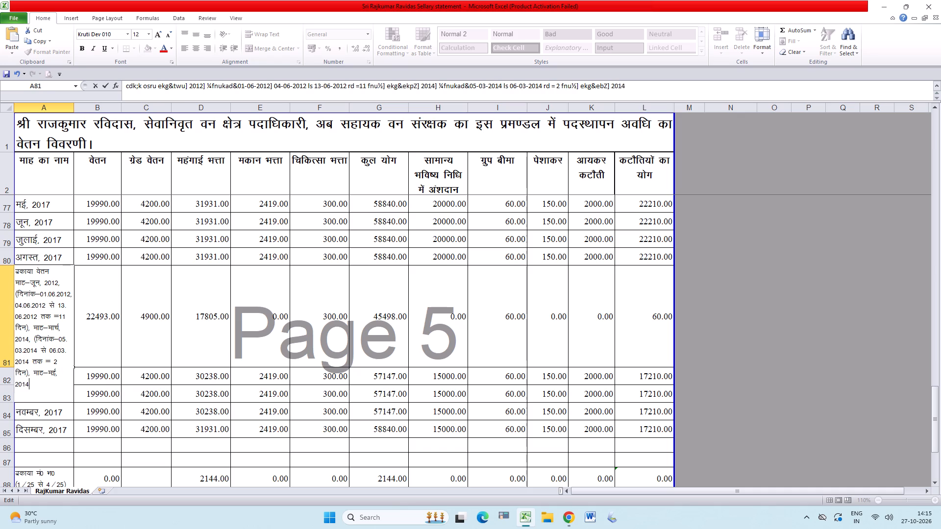
Append an opening bracket and the May 2014 dates, दिनांक–22-05-2014 से 26-05-2014 एवं 28-05-2014, to the A81 arrears label.
key("space")
key("alt+0")
key("alt+1")
key("alt+8")
key("alt+8")
type("nyu")
key("BackSpace")
key("BackSpace")
key("BackSpace")
key("f")
type("nukad&05-")
key("BackSpace")
key("BackSpace")
key("BackSpace")
type("22-05-2014 ls")
key("space")
type("26-")
type("05-2014 ,oa")
key("space")
type("28-05-2014")
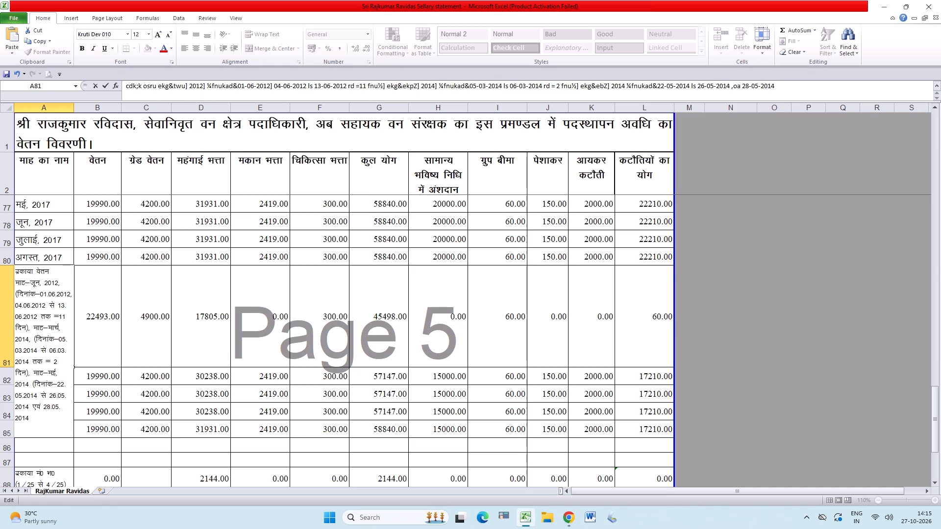
Append the May 2014 day count, = 6 दिन, and a closing bracket to the A81 arrears label.
key("space")
key("BackSpace")
key("equal")
key("BackSpace")
key("space")
type("=")
key("space")
type("6 fnu")
key("alt+0")
key("alt+1")
key("alt+8")
key("alt+9")
Set the font of the equals sign before 6 दिन in the A81 label to Times New Roman.
key("Left")
key("Left")
key("Left")
key("Left")
key("Left")
key("Left")
key("Left")
key("shift+Left")
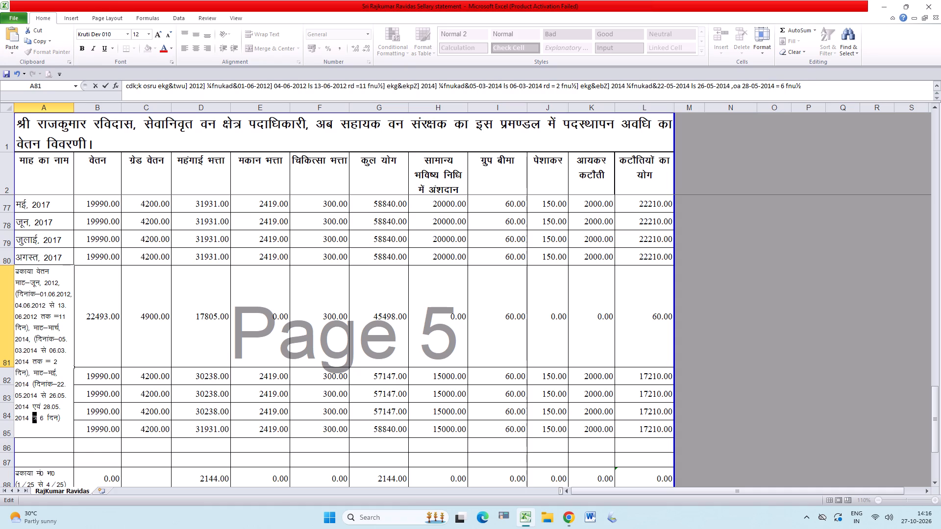
left_click_drag(43, 362, 50, 364)
left_click(50, 362)
left_click_drag(32, 415, 37, 418)
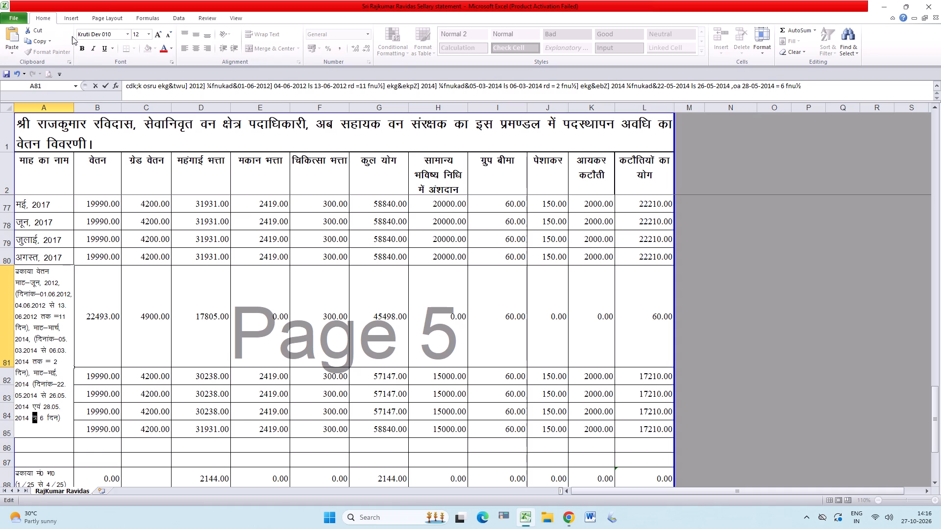
left_click(89, 34)
type("tim")
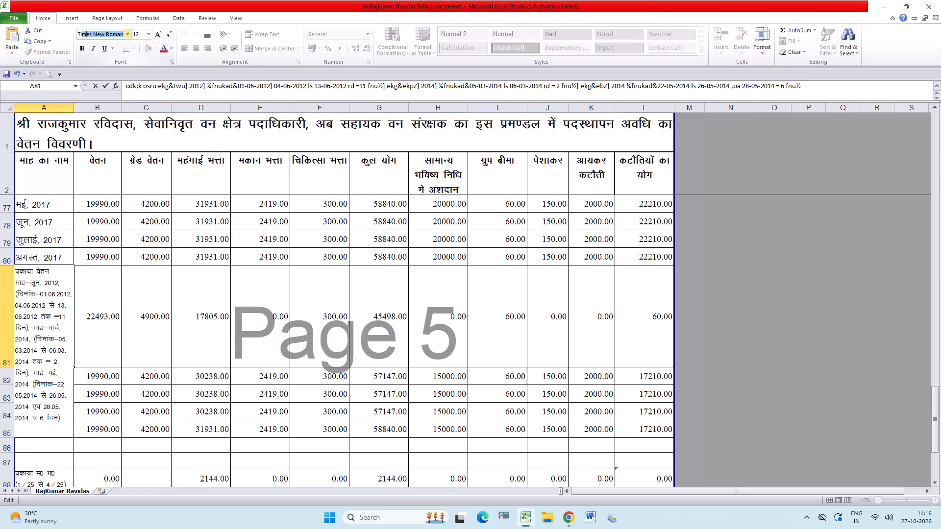
key("Return")
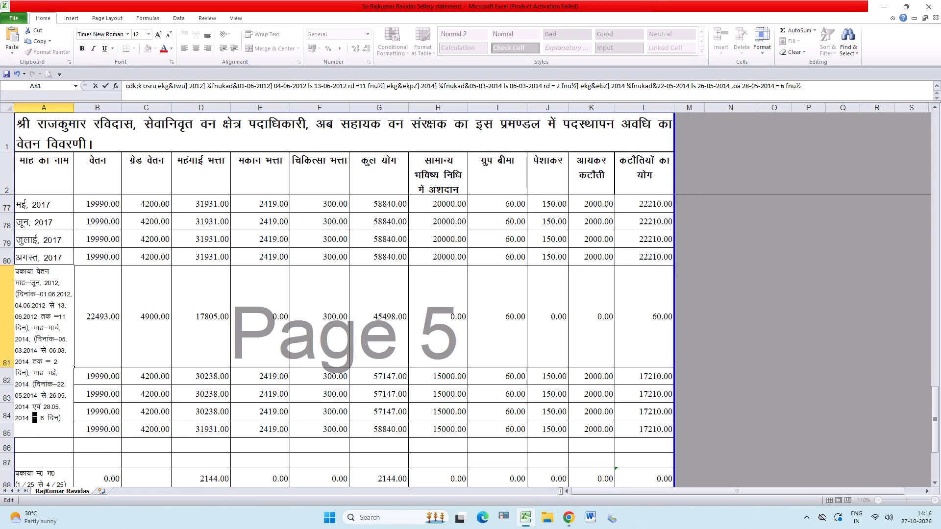
Append a comma and the fourth month, माह–जुलाई, 2014 (July), to the end of the A81 arrears label.
left_click(64, 419)
type("]")
key("space")
type("ekg&twykbZ")
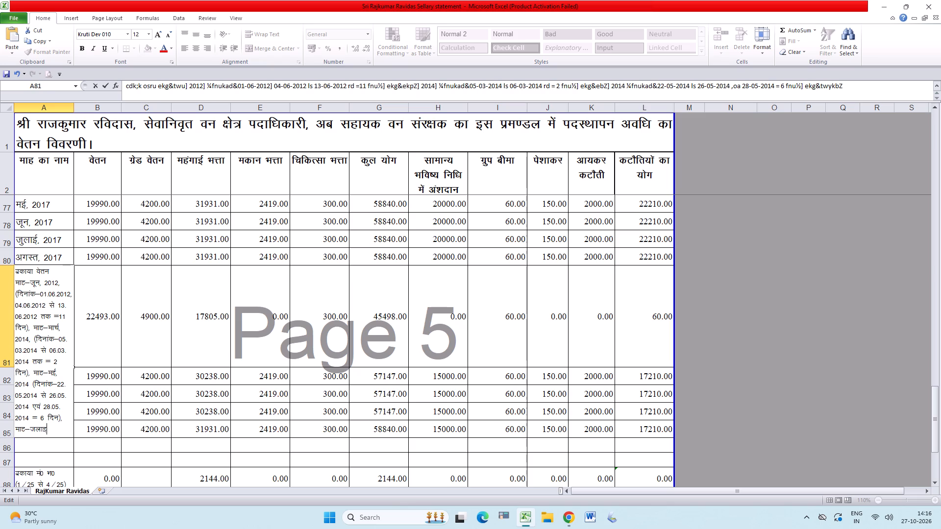
key("BackSpace")
key("BackSpace")
key("BackSpace")
key("BackSpace")
key("BackSpace")
key("BackSpace")
key("BackSpace")
type("&tqykbZ")
key("bracketright")
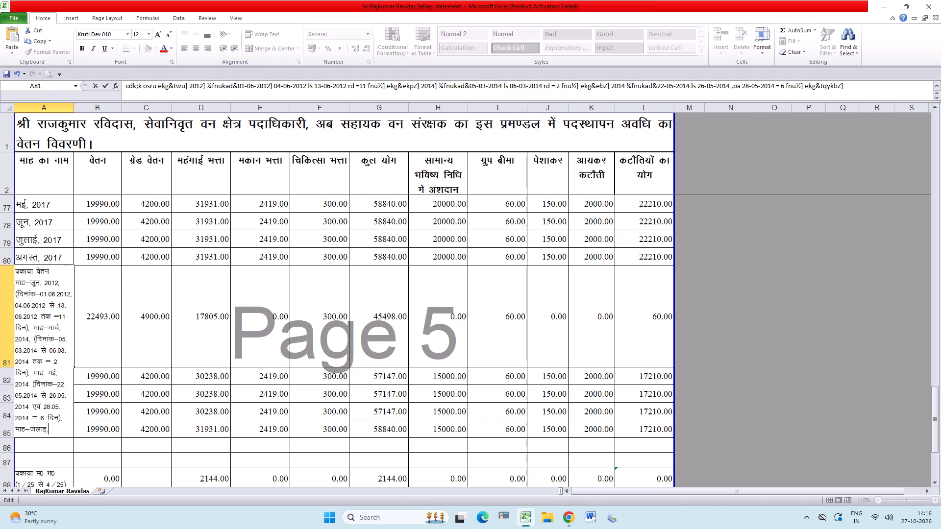
key("space")
type("2014")
key("space")
Append an opening bracket and the July period's start, दिनांक–09-0-2014 से, to the A81 arrears label.
key("alt+0")
key("alt+1")
key("alt+8")
key("alt+8")
type("fnukad")
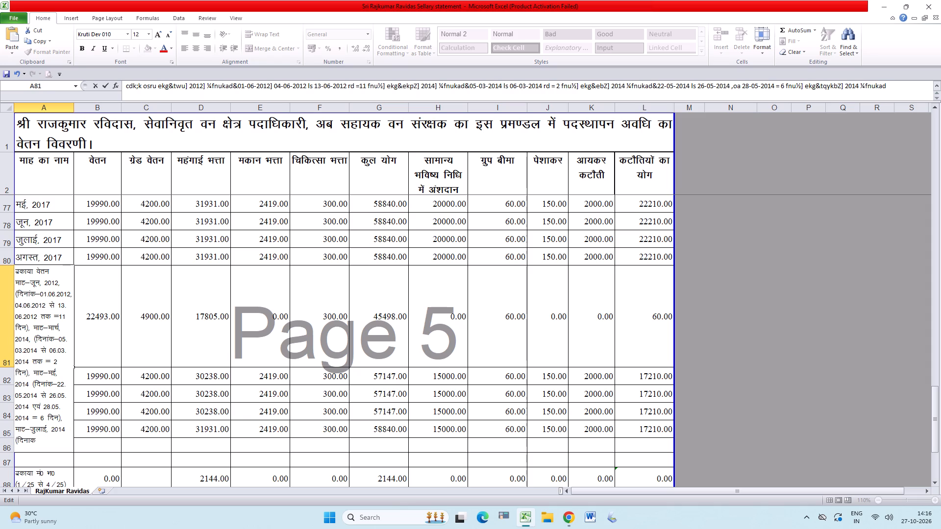
type("&09-0-2014 ls")
key("space")
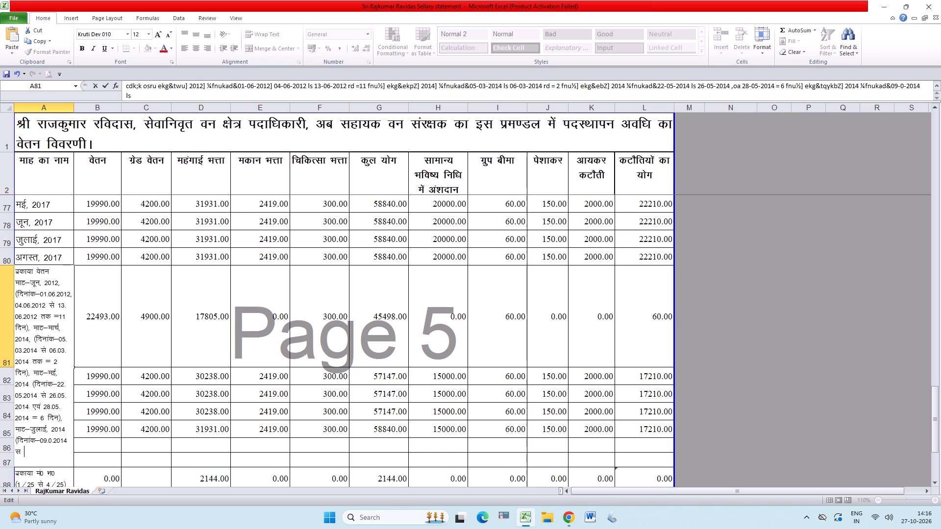
Insert a comma and the date 11-07-2014 before the final से in the A81 arrears label.
key("Left")
key("Left")
key("Left")
key("Left")
type("] 11-07-2014")
key("space")
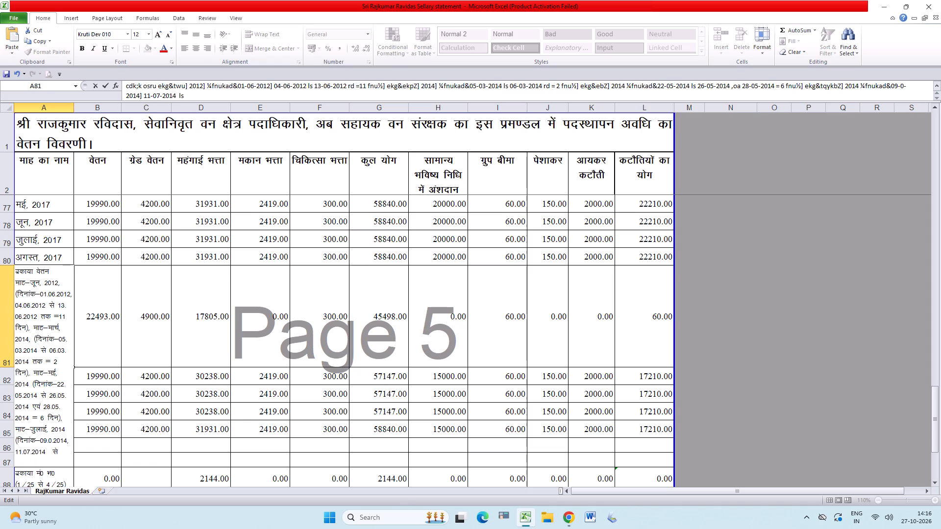
key("BackSpace")
Append the remaining July dates, 23-07-2014, 30-07-2014 से 31-0-2014 तक, to the end of the A81 arrears label.
key("Right")
key("Right")
key("Right")
key("Right")
key("Right")
type("23-07-2014")
key("bracketright")
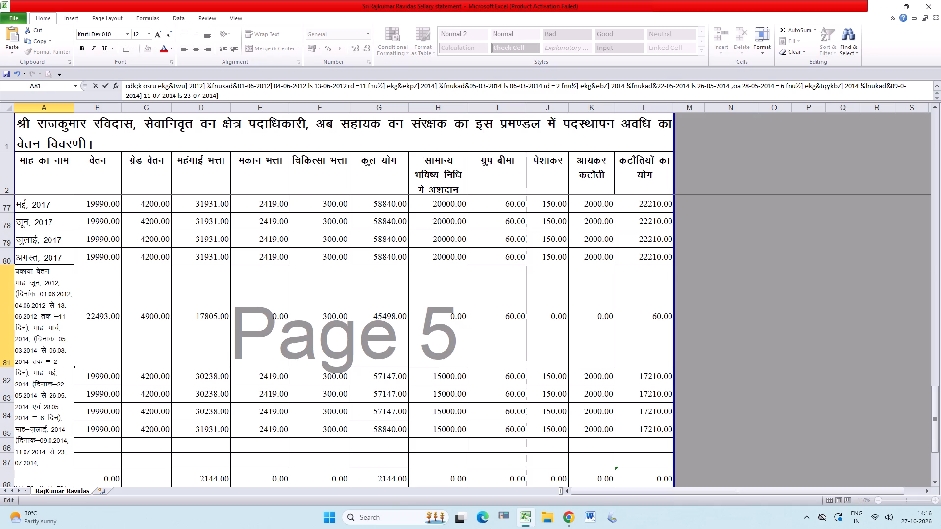
key("space")
type("30-")
type("07-2014 ls 31-0-2014 l")
key("BackSpace")
type("rd")
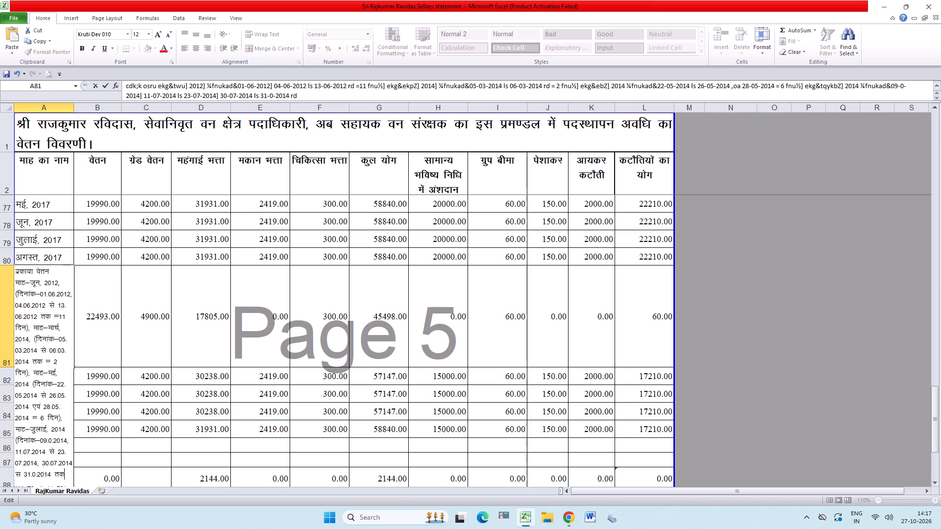
Append the July 2014 day count, = 16 दिन, and a closing bracket to the A81 arrears label.
key("space")
type("=")
key("space")
type("16f")
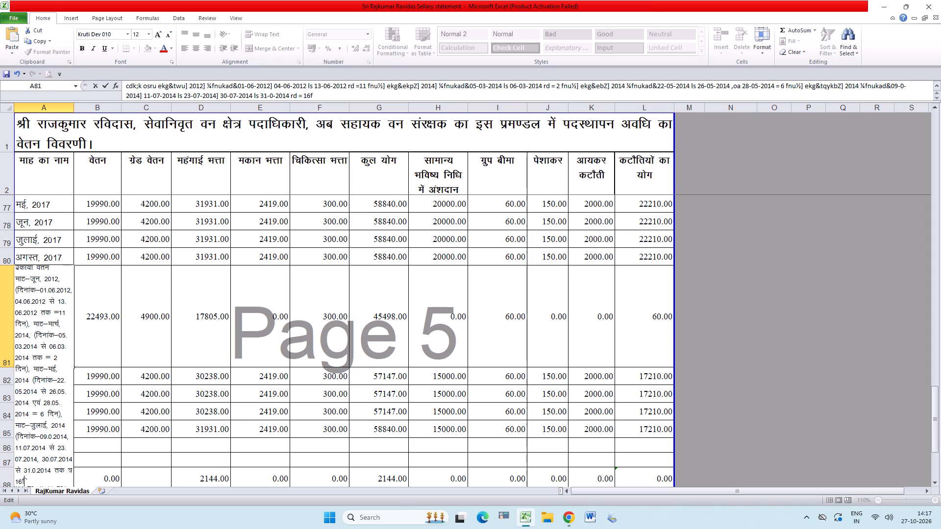
key("BackSpace")
key("space")
type("fnu")
key("alt+0")
key("alt+1")
key("alt+8")
key("alt+9")
Set the font of the equals sign before 16 दिन in the A81 label to Times New Roman.
key("Left")
key("Left")
key("Left")
key("Left")
key("Left")
key("Left")
key("Left")
key("Left")
key("Left")
key("shift+Right")
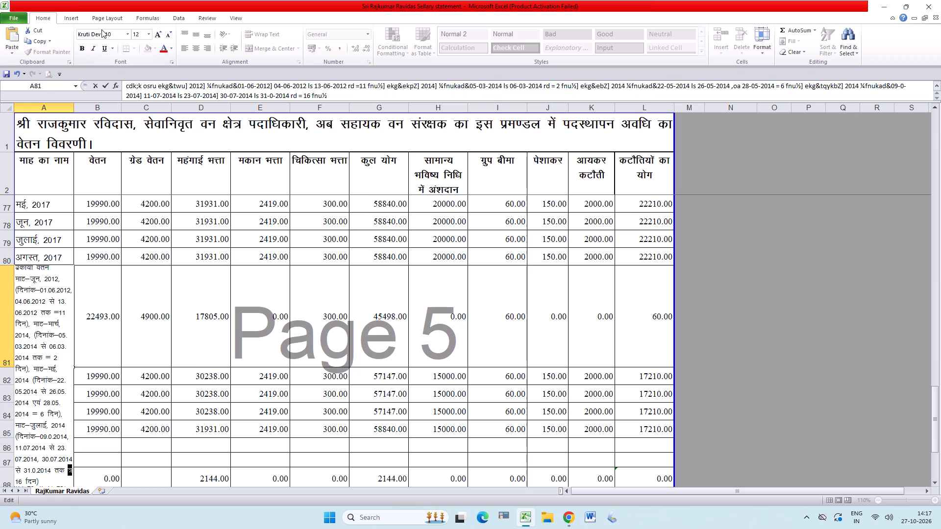
left_click(101, 29)
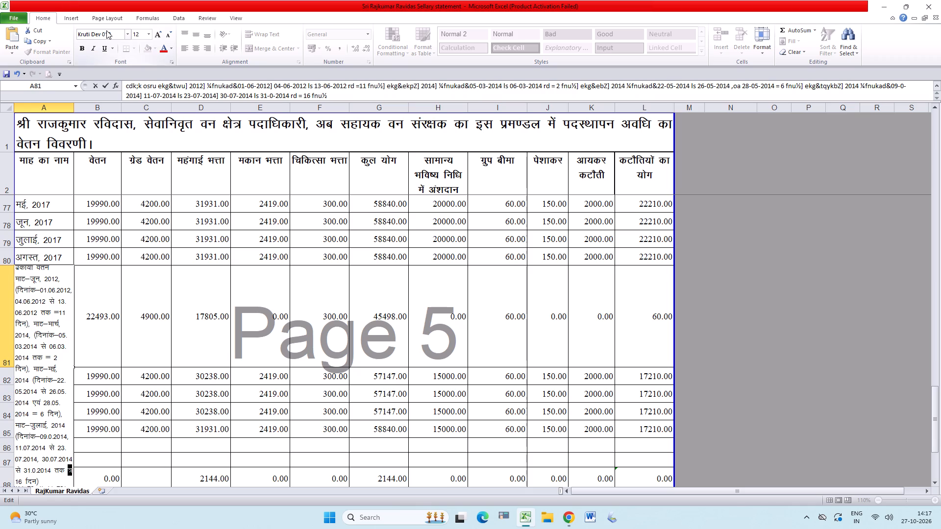
left_click(106, 30)
left_click(109, 35)
type("ti")
key("Return")
key("Right")
key("Right")
key("Right")
key("Right")
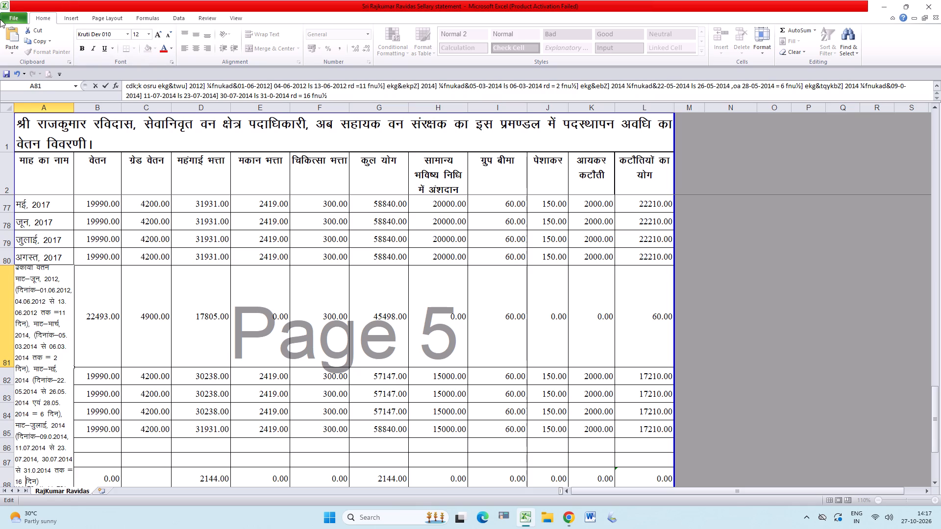
Append एवं माह-अगस्त, 2014 after the July closing bracket at the end of the A81 arrears label.
key("Right")
key("Right")
key("Right")
key("Right")
key("space")
key("ctrl+v")
type("ekg&")
type("vx")
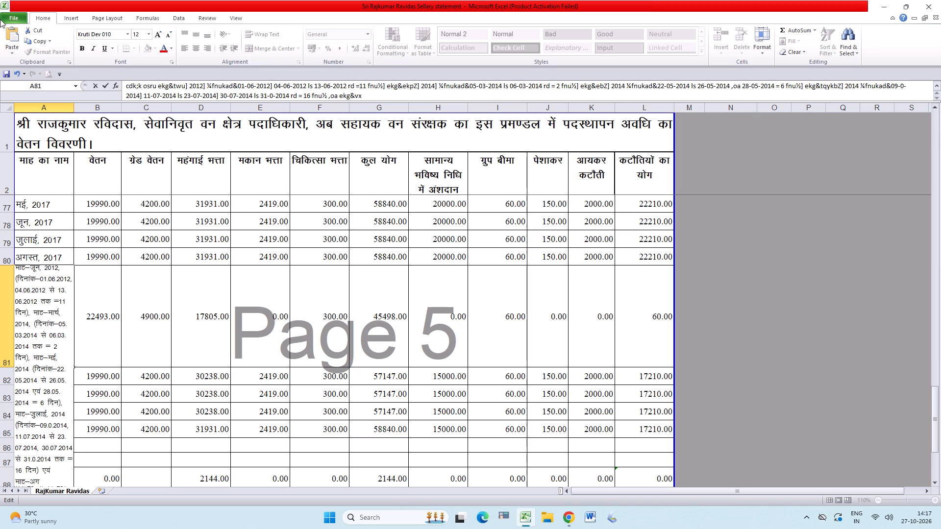
type("Lr")
type("] 2014")
key("space")
Append an opening bracket and the August date range, दिनांक-06-08-2014 से 23-08-2014, to the A81 arrears label.
key("alt+0")
key("alt+1")
key("alt+8")
key("alt+8")
type("fnyu")
key("BackSpace")
type("jk")
key("BackSpace")
key("BackSpace")
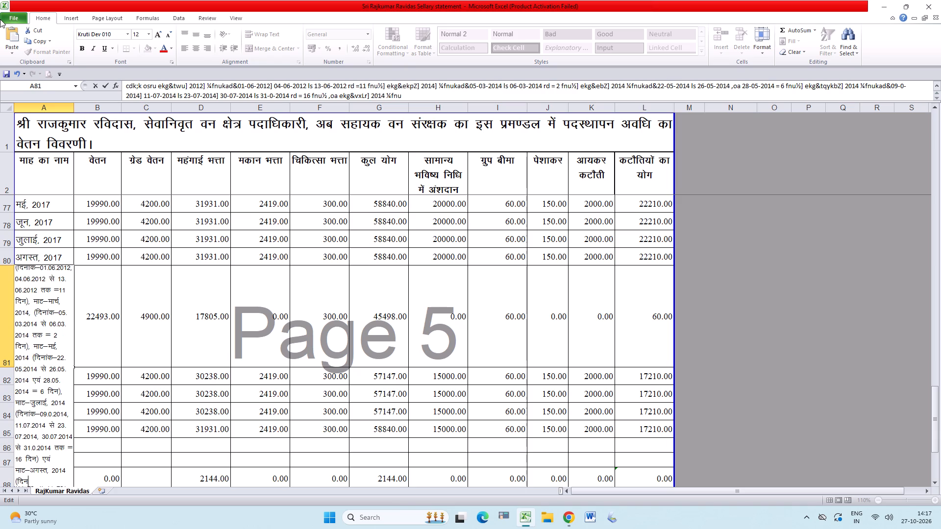
type("kad&")
type("06-08-2014 ls")
key("space")
type("23-08-2014")
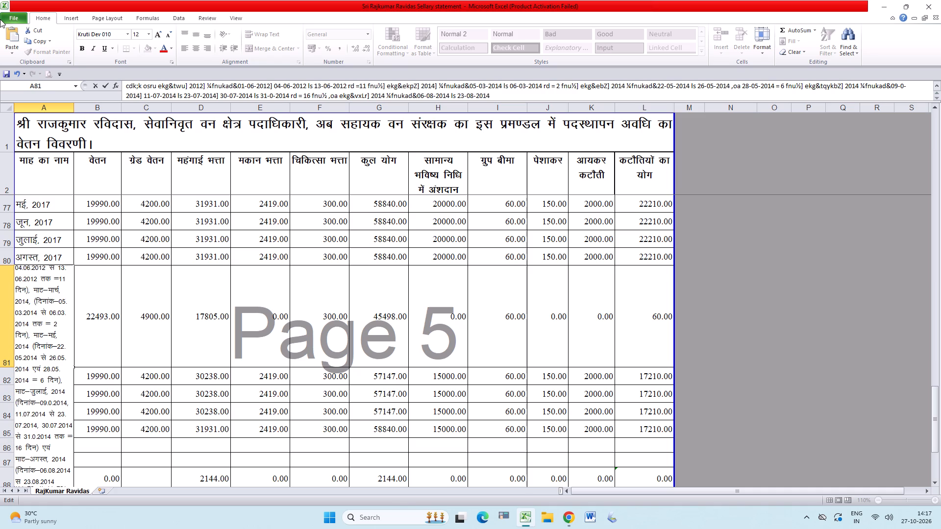
Finish the A81 arrears label with the August day count, तक कुल 18 दिन, and a closing bracket.
key("space")
type("rd dqy")
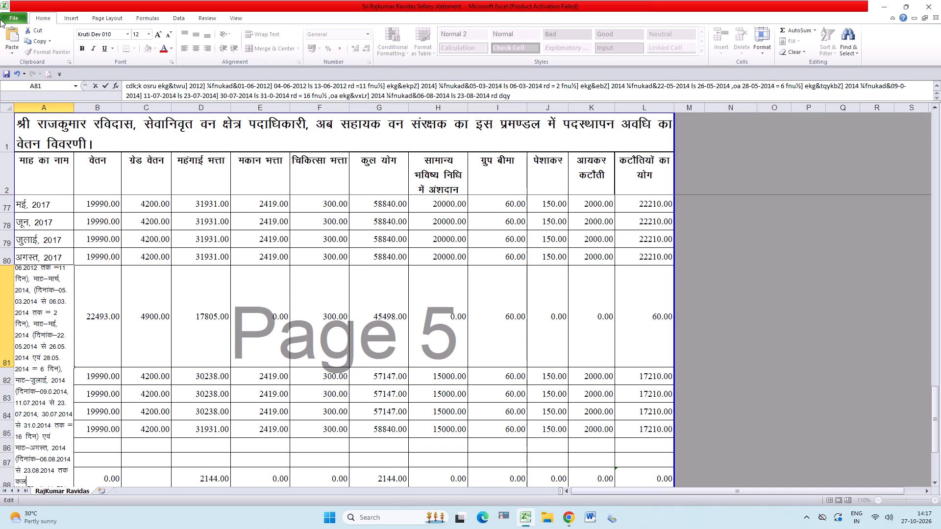
key("space")
type("18 f")
type("nu")
key("alt+0")
key("alt+1")
key("alt+8")
key("alt+9")
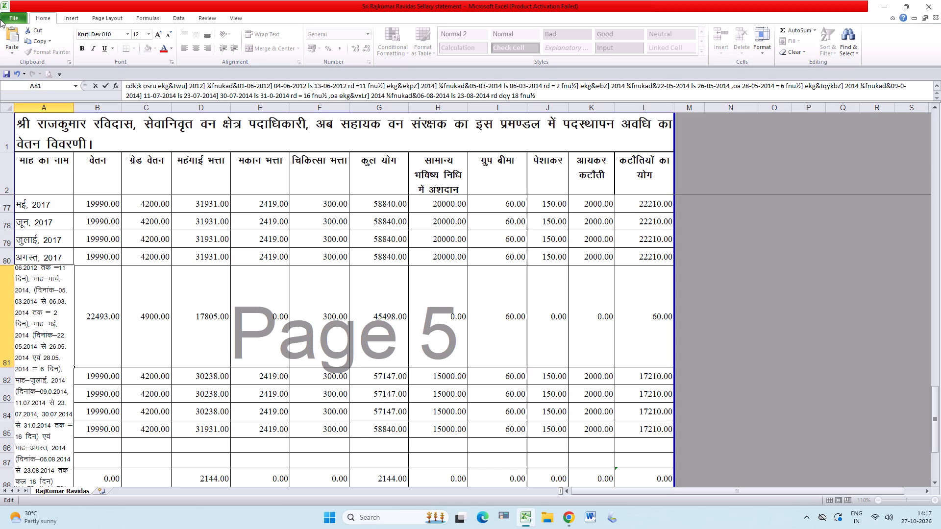
key("Return")
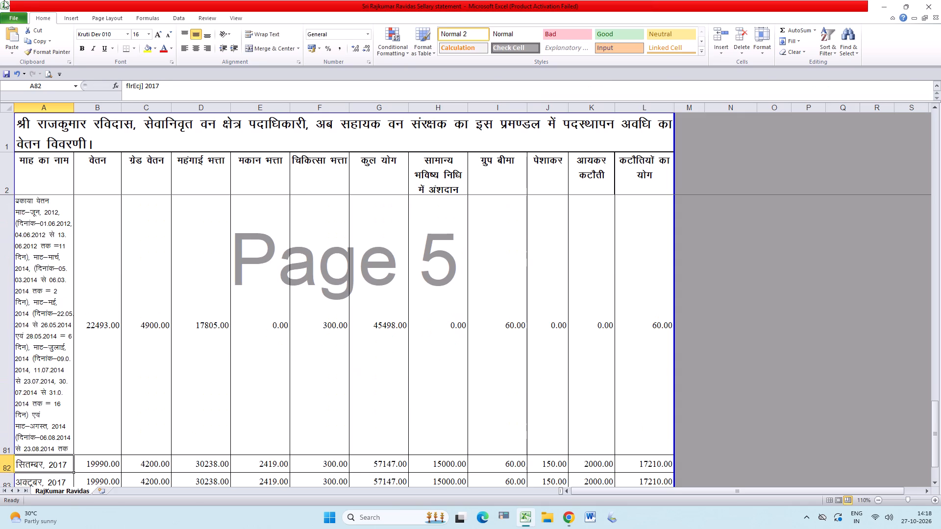
Fill arrears row 81 with pay 341520, grade pay 7231, dearness allowance 40227, house rent allowance 41358 and medical allowance 0.
left_click(102, 312)
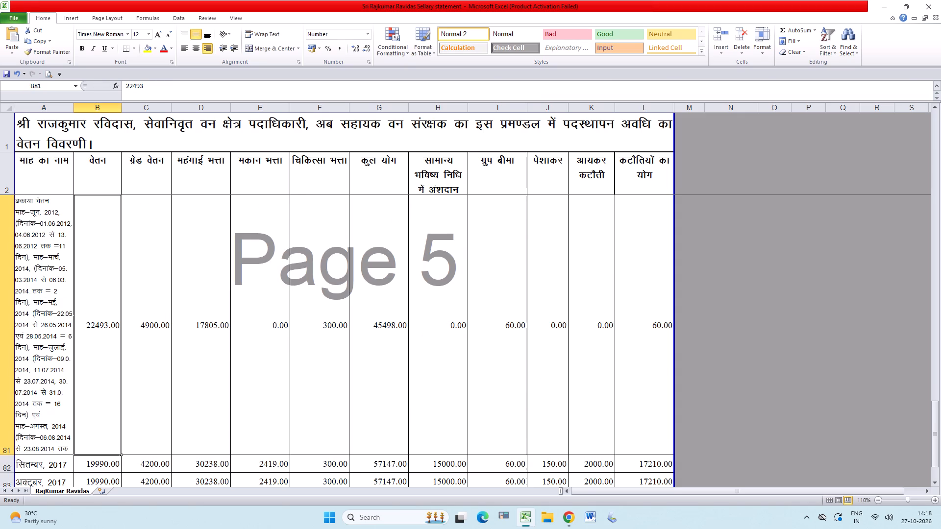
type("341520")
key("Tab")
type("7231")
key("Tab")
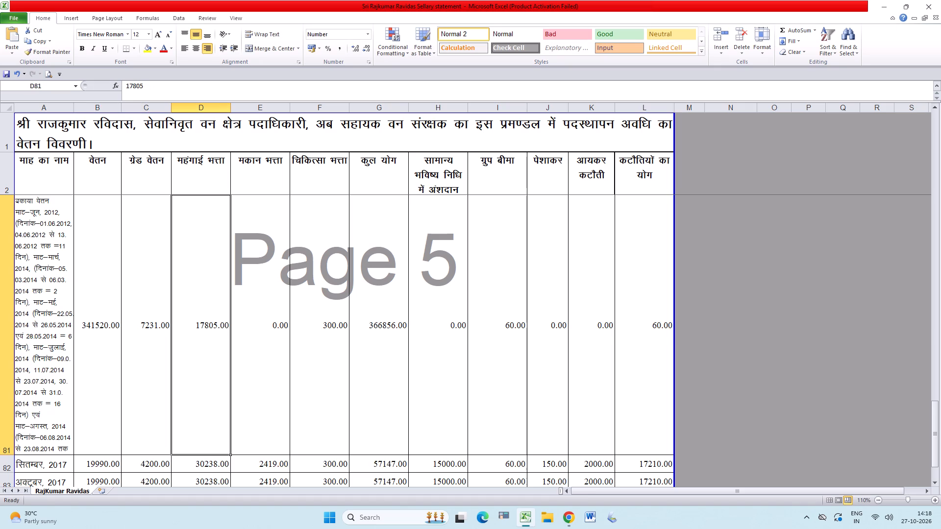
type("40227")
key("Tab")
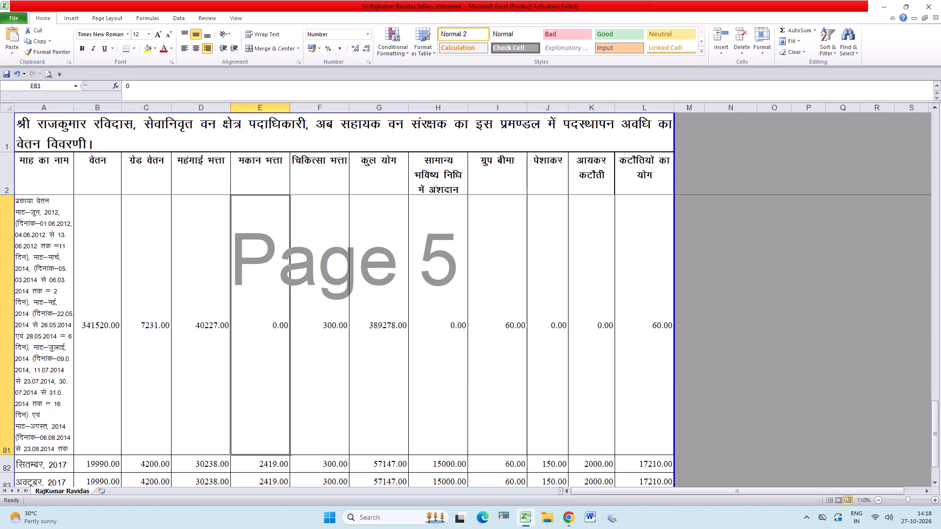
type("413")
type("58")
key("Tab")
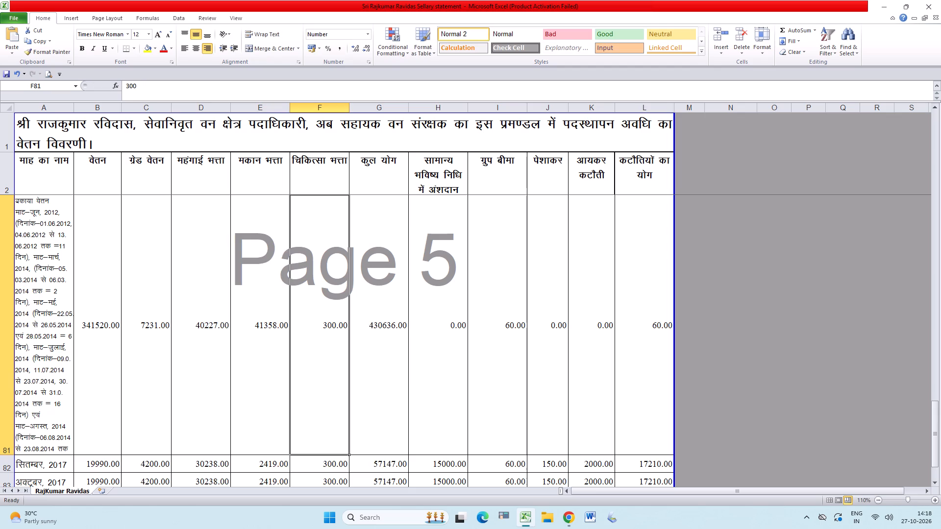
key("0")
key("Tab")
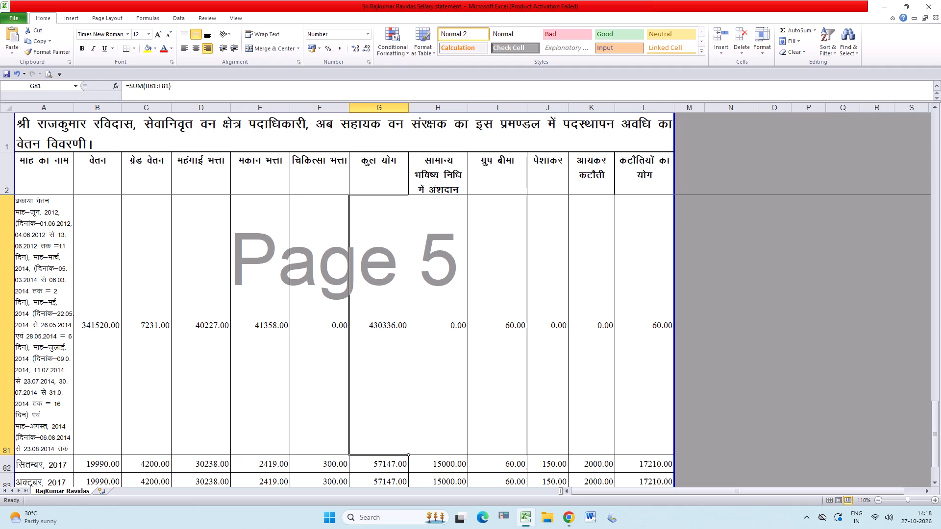
Check the G81 total formula, correct the arrears pay in B81 to 34152, and save the workbook.
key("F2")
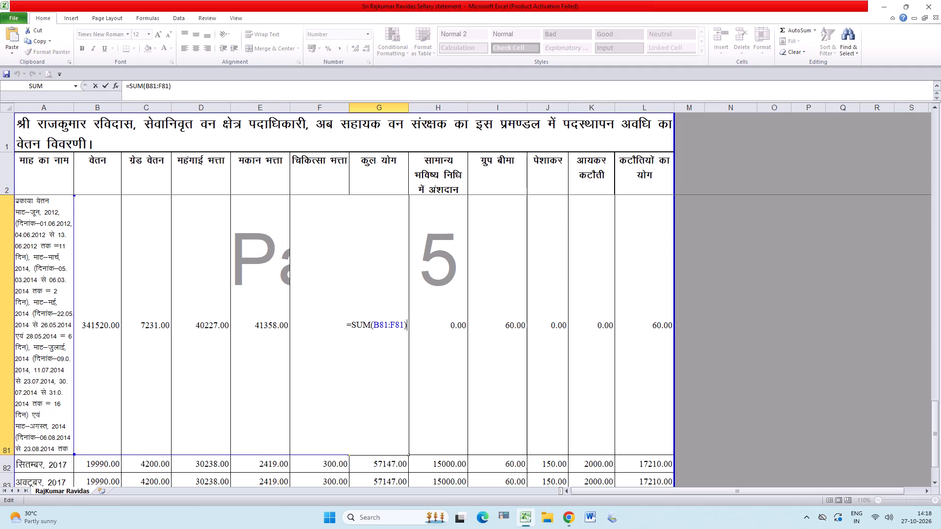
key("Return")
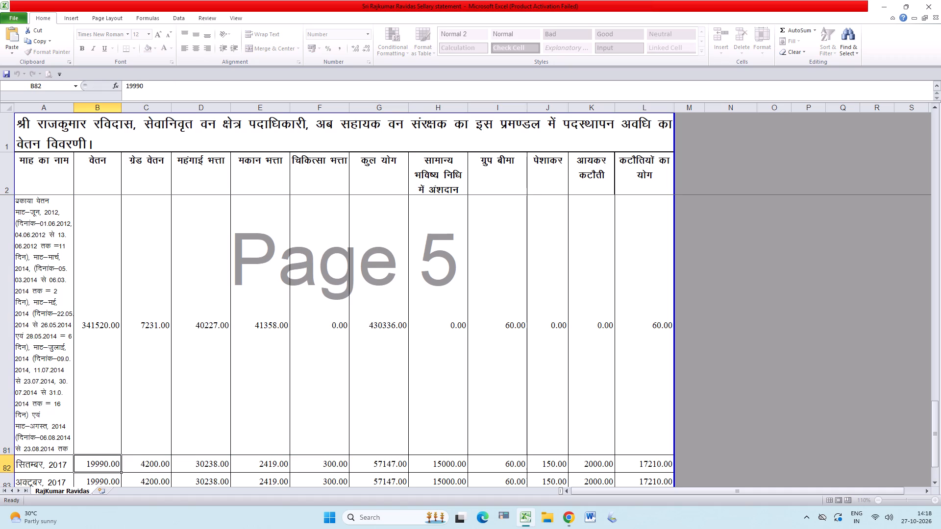
triple_click(94, 324)
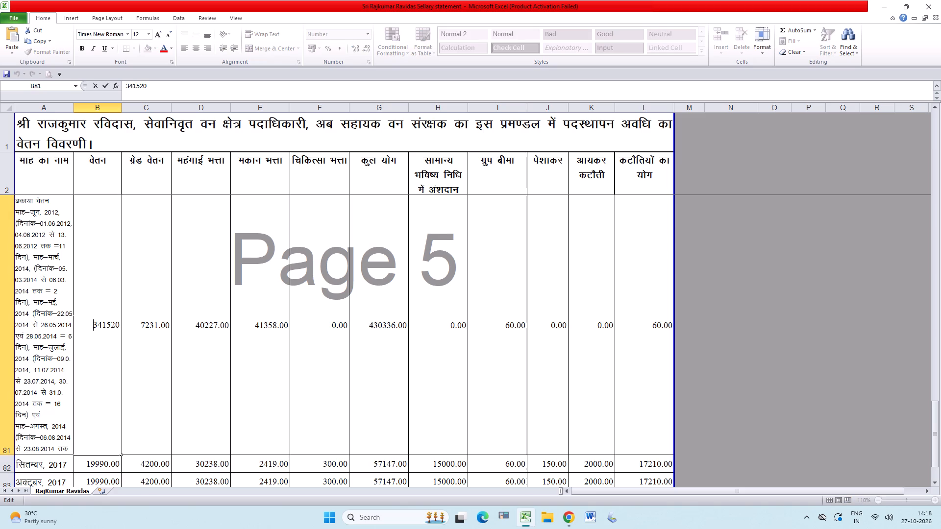
left_click(117, 323)
key("Delete")
key("Tab")
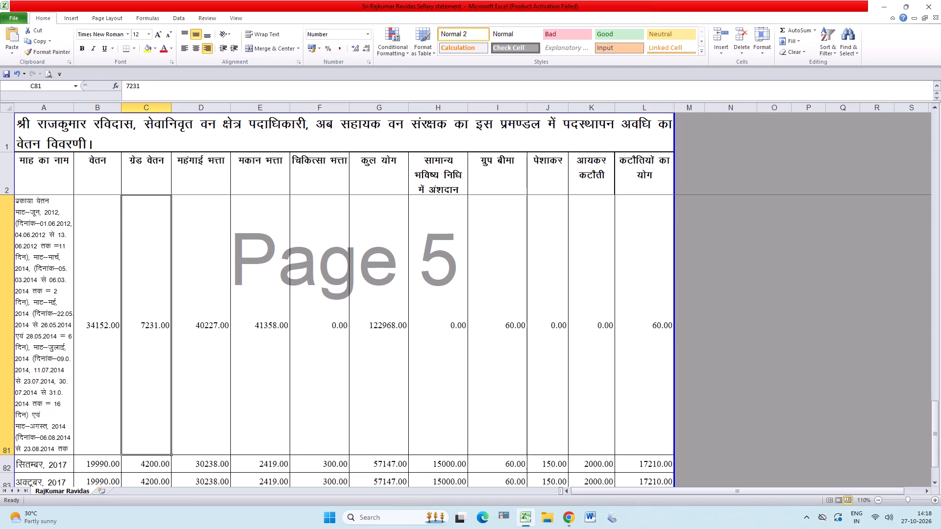
key("ctrl+s")
key("ctrl+s")
Correct the house rent allowance in E81 of the arrears row to 4138.
key("Tab")
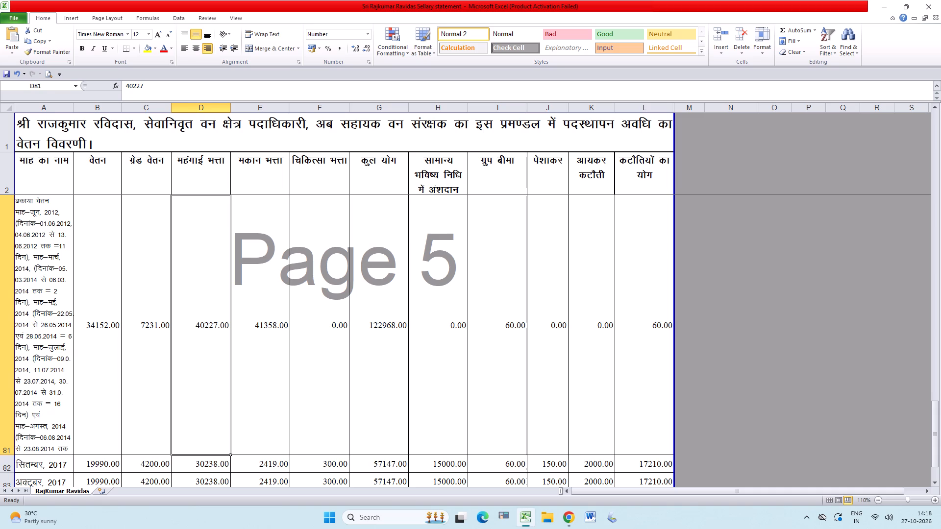
key("Tab")
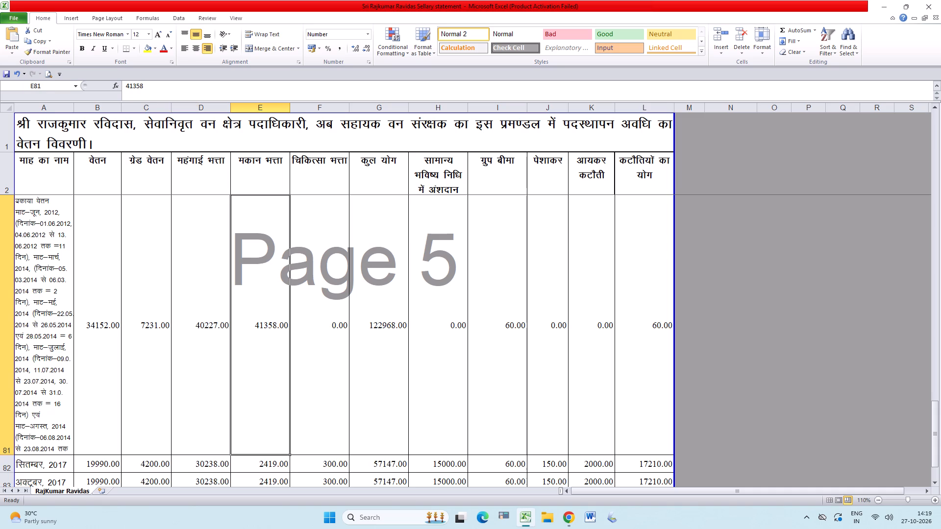
type("4138")
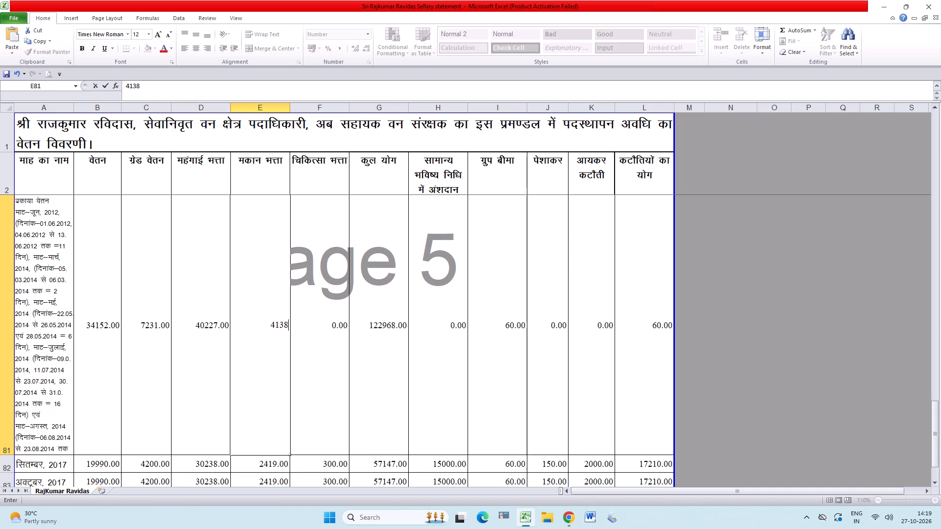
key("Tab")
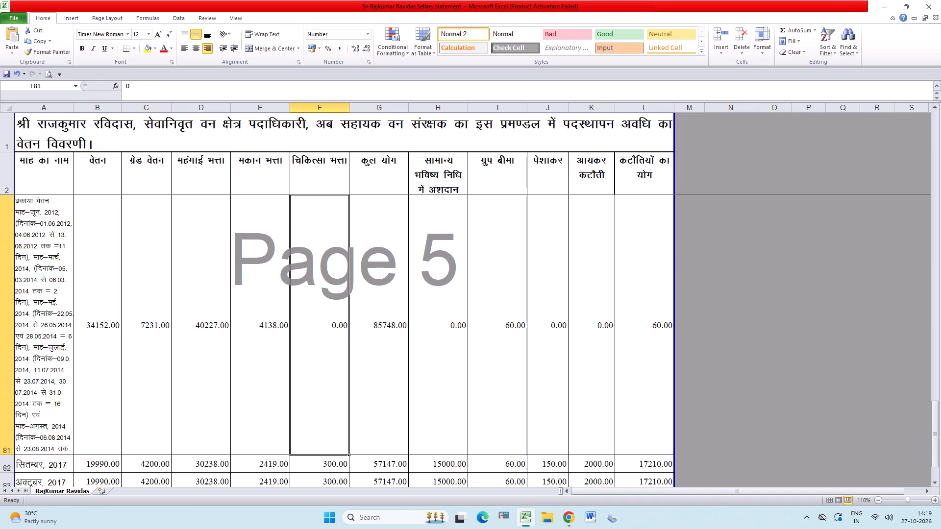
Set the income tax deduction in K81 of the arrears row to 2000 and save the workbook.
key("Tab")
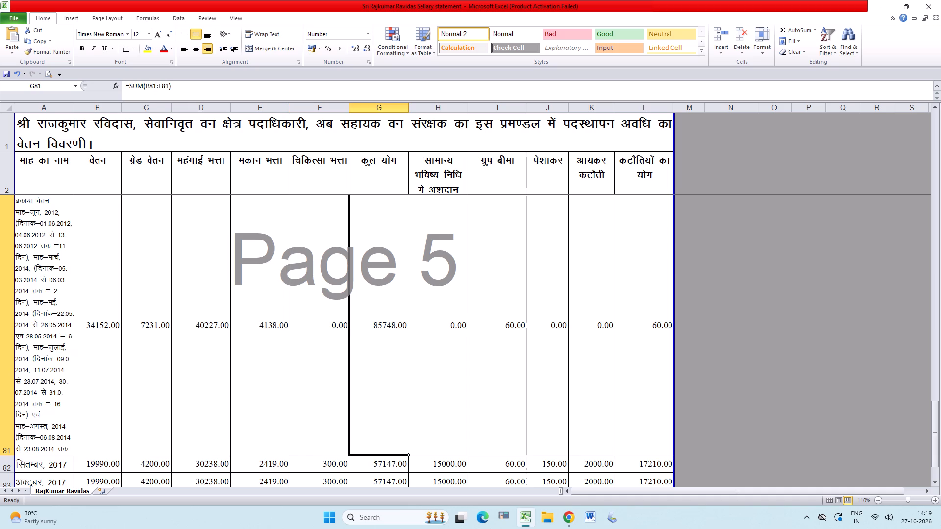
key("Tab")
key("Tab")
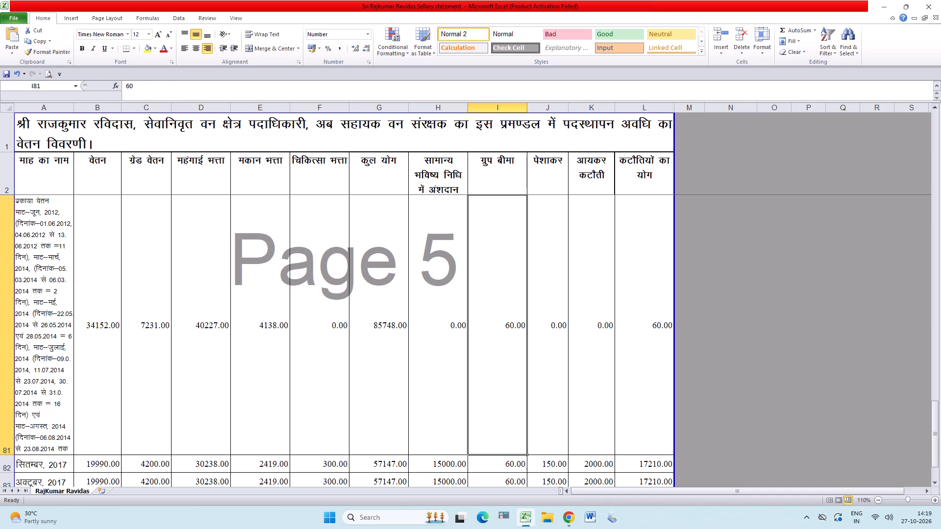
key("Tab")
key("Tab")
type("200")
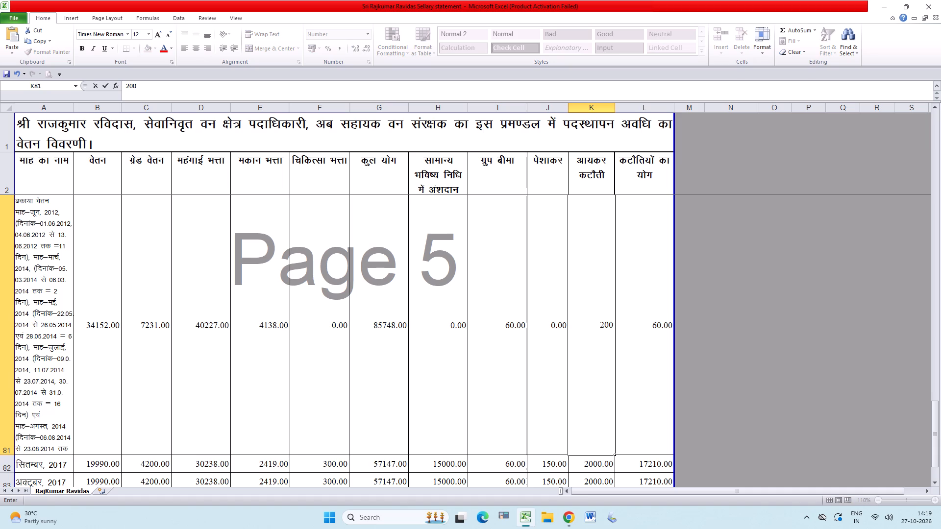
key("0")
key("Tab")
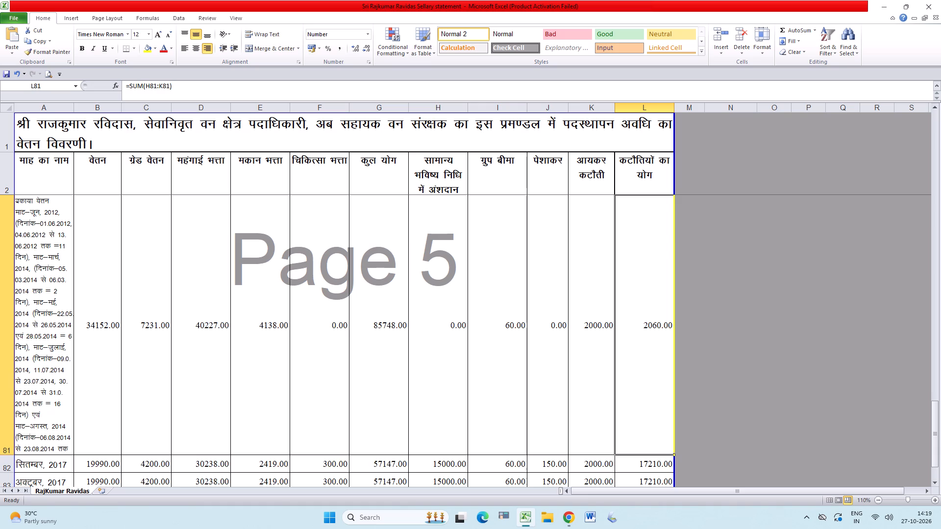
key("ctrl+s")
key("ctrl+s")
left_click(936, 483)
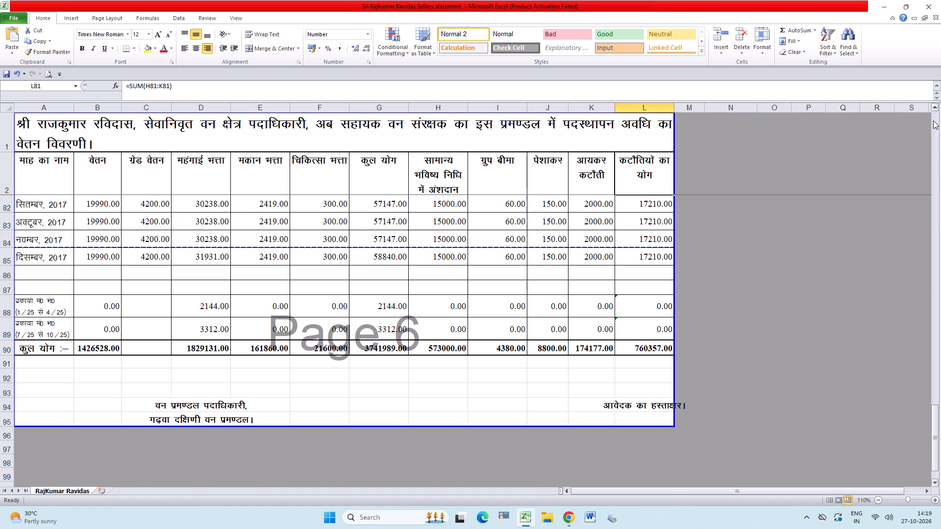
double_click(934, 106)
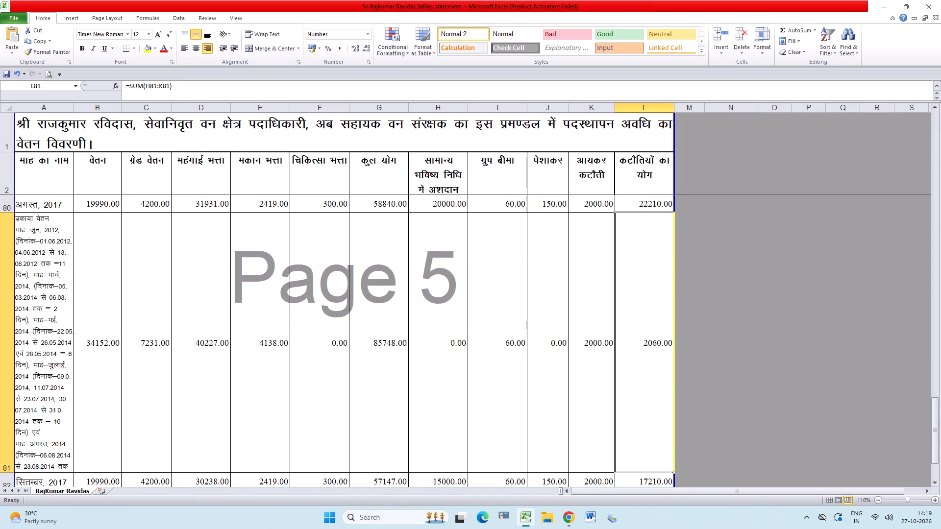
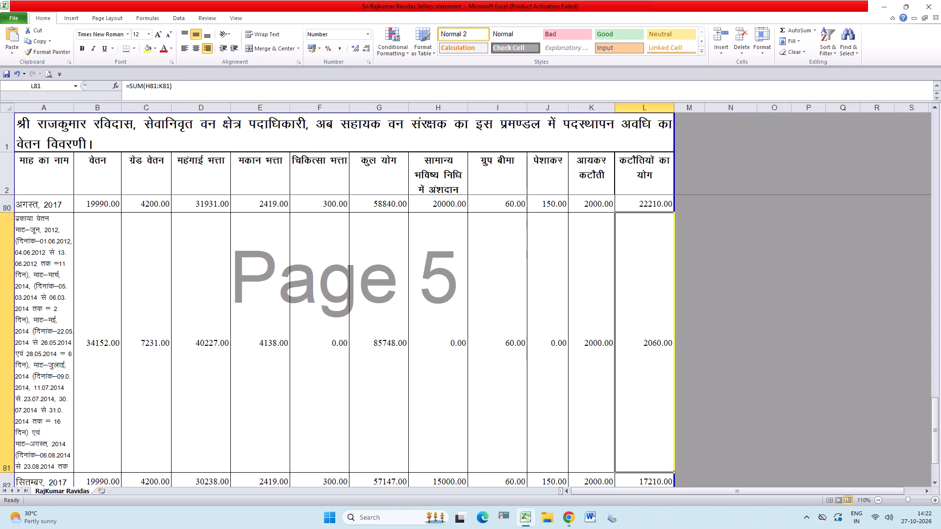
Save the workbook.
key("ctrl+s")
key("ctrl+s")
key("ctrl+s")
Copy the August 2017 pay and deduction figures in B80:L80 to the September 2017 row 82, and save the workbook.
left_click_drag(88, 206, 561, 205)
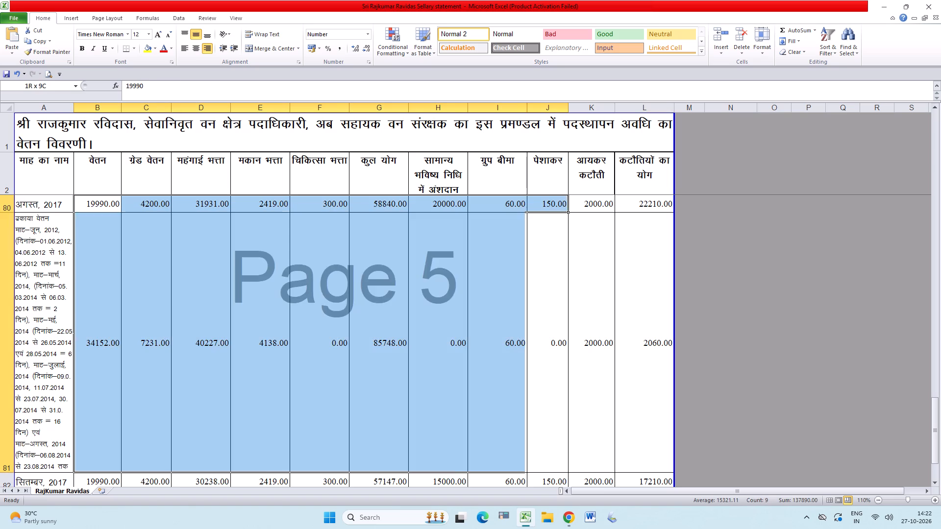
left_click_drag(561, 205, 632, 203)
key("ctrl+c")
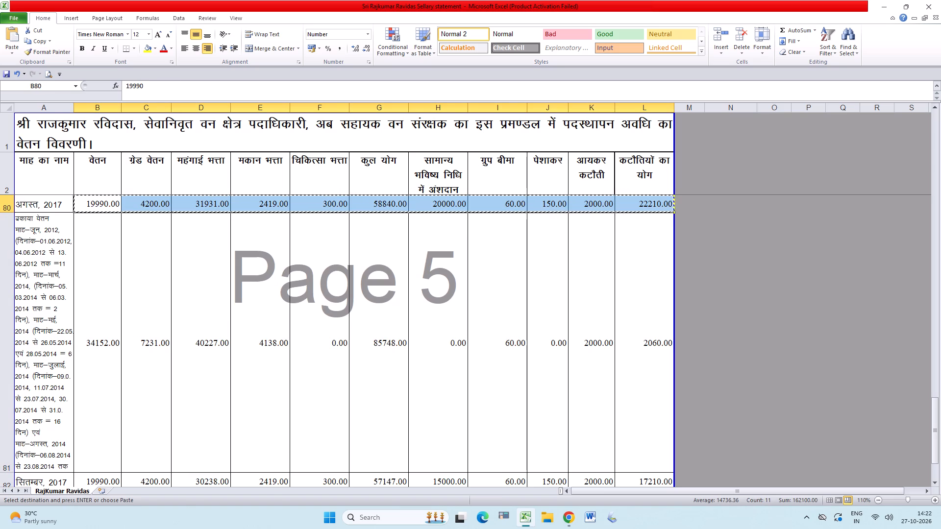
triple_click(935, 483)
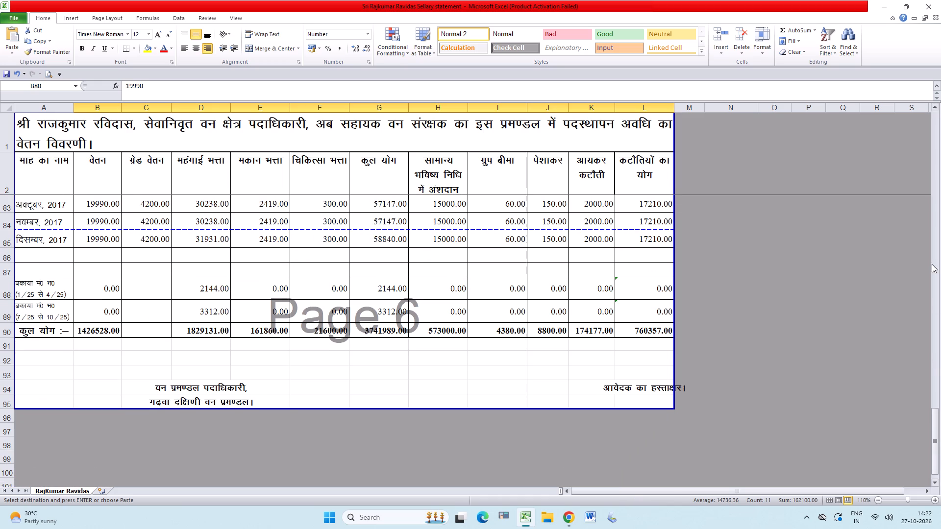
left_click(933, 108)
left_click(933, 108)
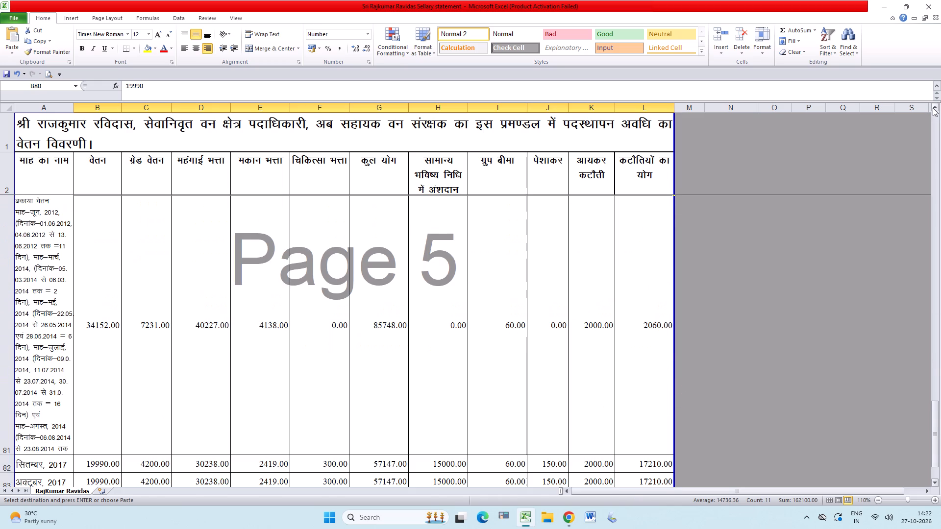
left_click(97, 469)
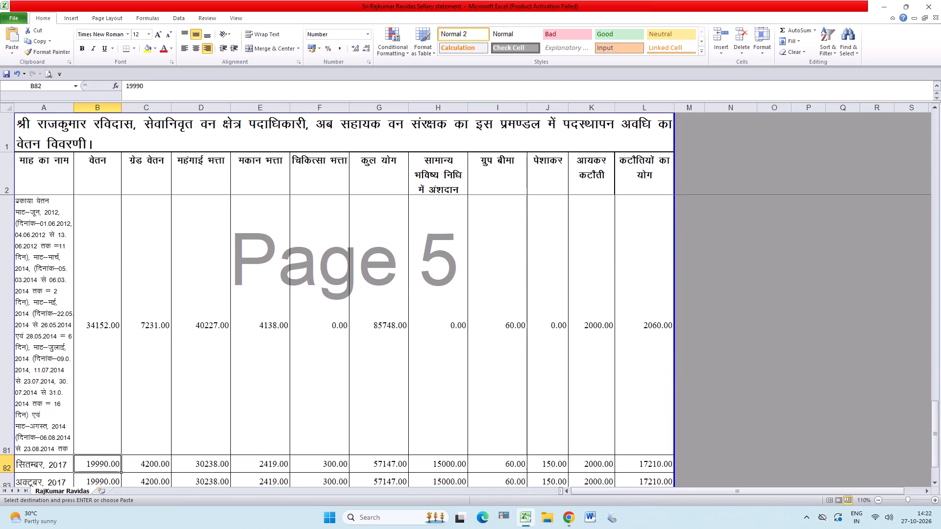
key("ctrl+v")
key("ctrl+s")
key("ctrl+s")
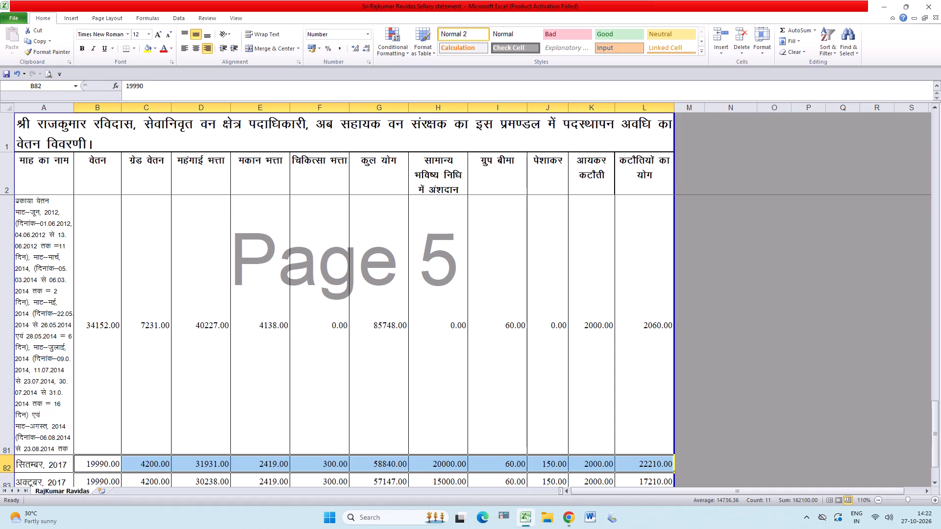
Fill the September 2017 pay and deduction figures down through columns B to L of the October, November and December 2017 rows.
left_click(98, 468)
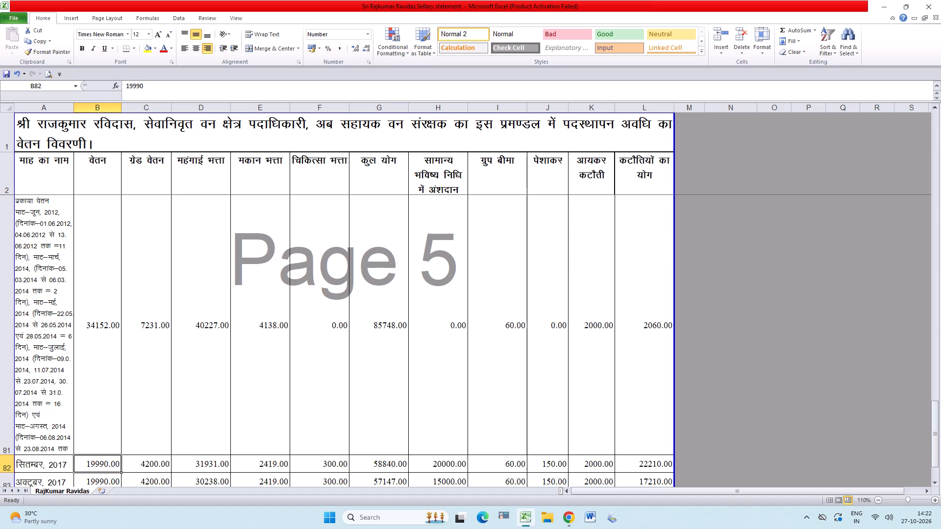
left_click(939, 482)
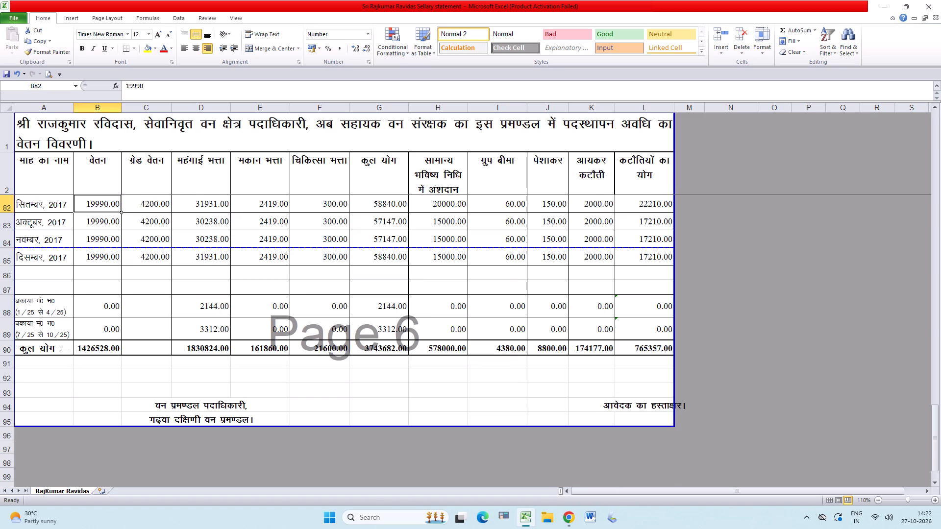
left_click_drag(96, 223, 642, 237)
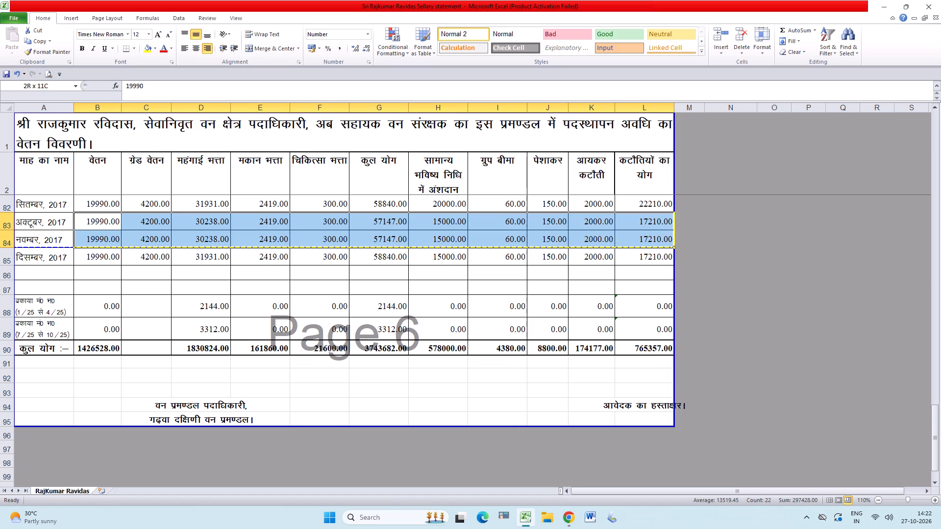
left_click_drag(642, 237, 655, 227)
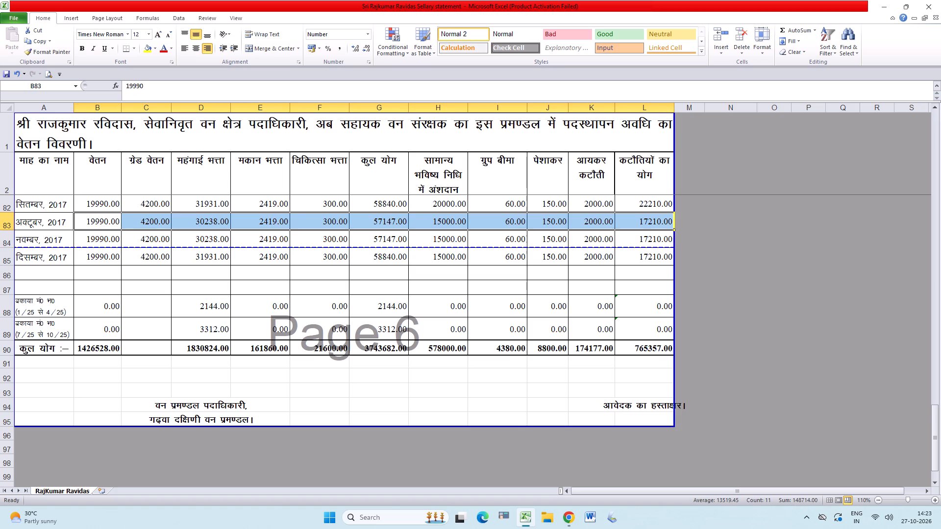
key("ctrl+d")
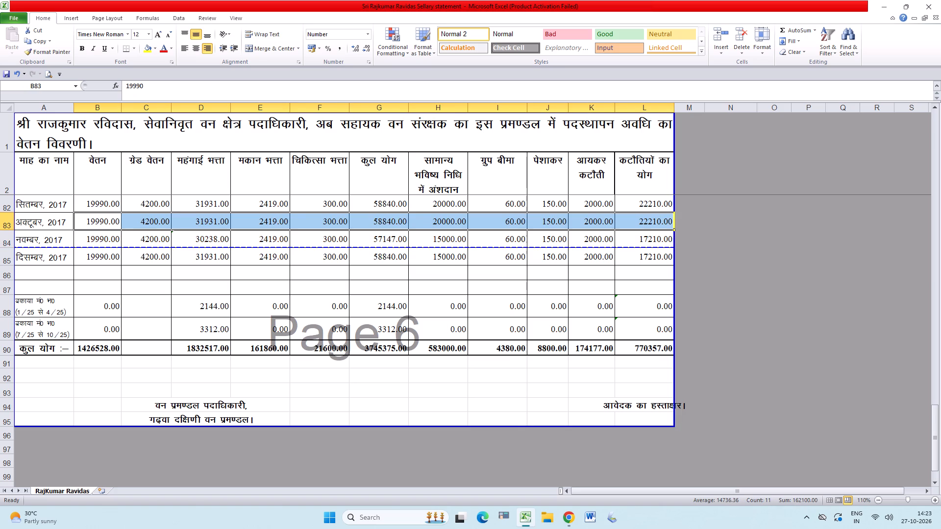
left_click_drag(102, 238, 670, 248)
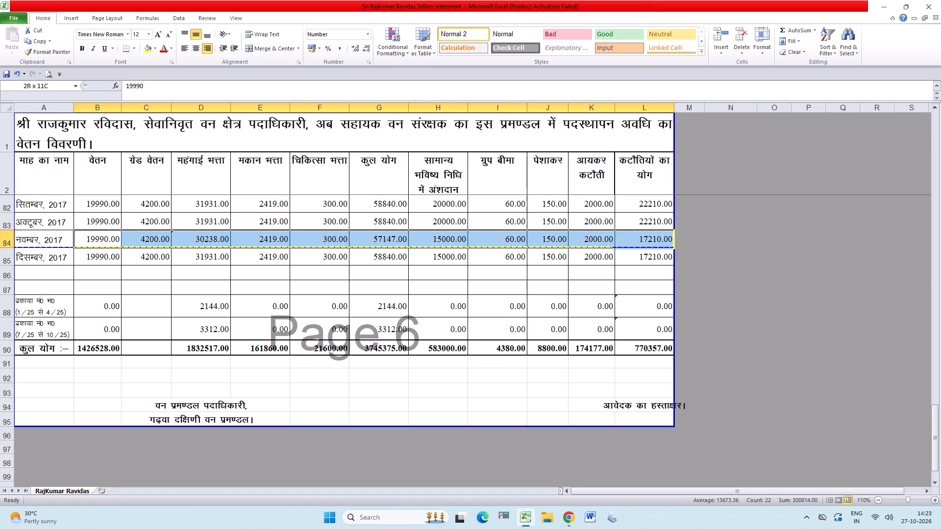
left_click_drag(670, 248, 669, 245)
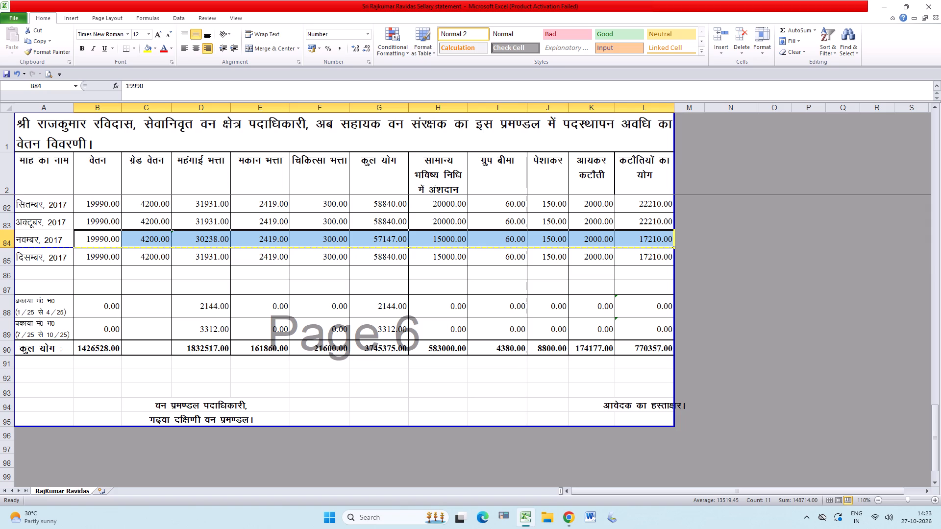
key("ctrl+d")
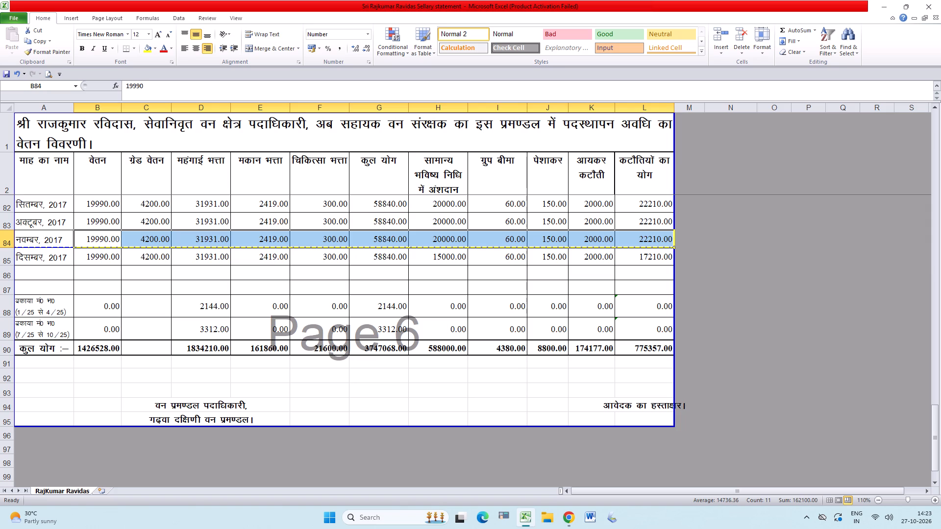
left_click(95, 257)
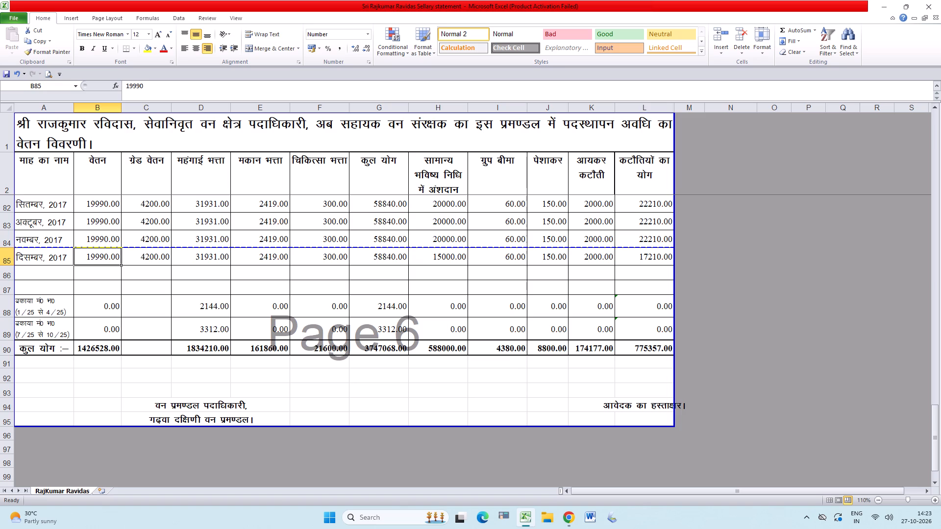
left_click_drag(106, 257, 645, 255)
key("ctrl+d")
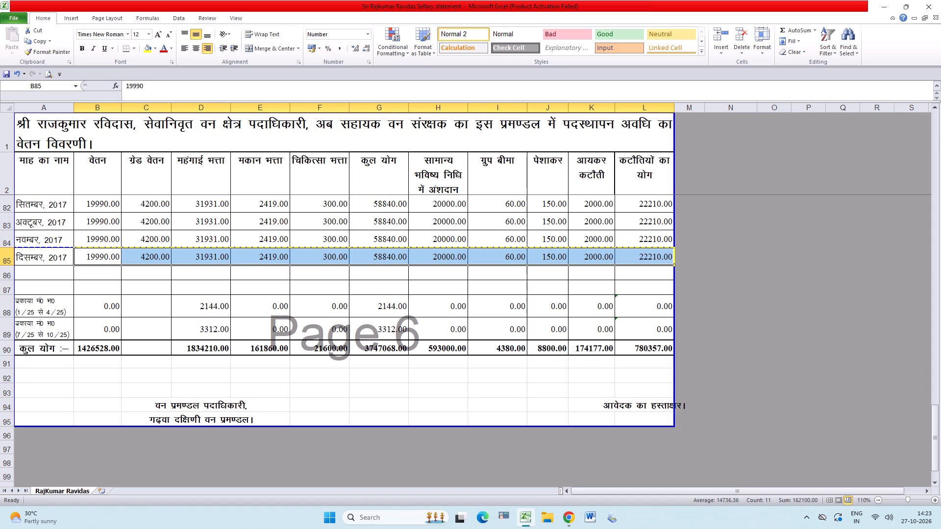
Set the December 2017 income tax deduction in K85 to 5000 and save the workbook.
left_click(589, 261)
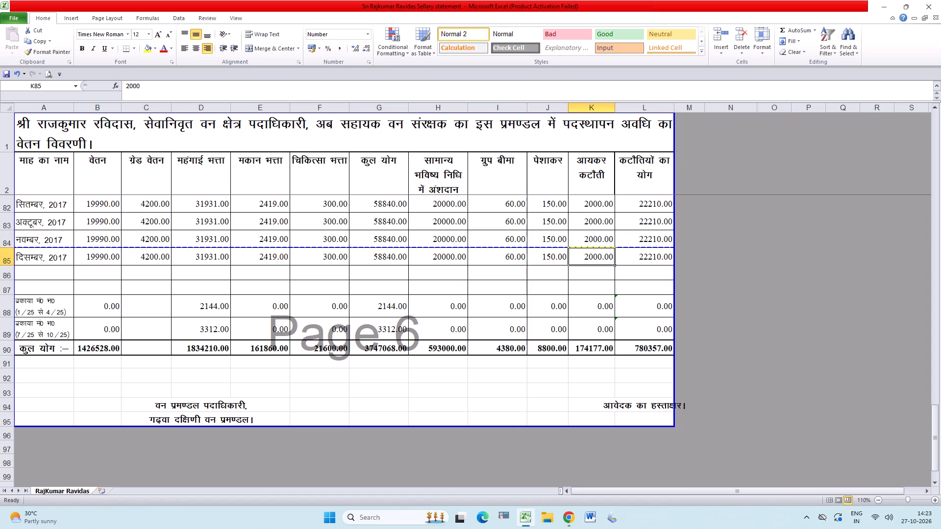
type("5000")
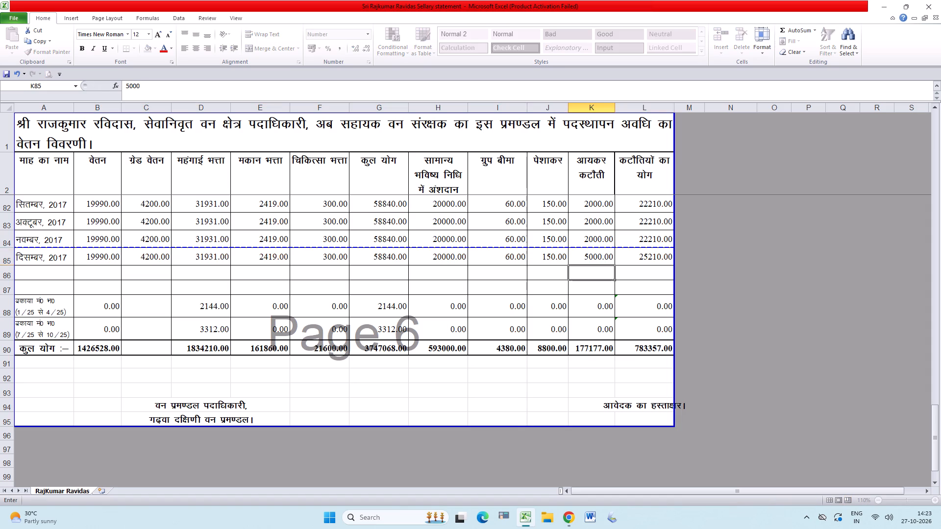
key("Return")
key("ctrl+s")
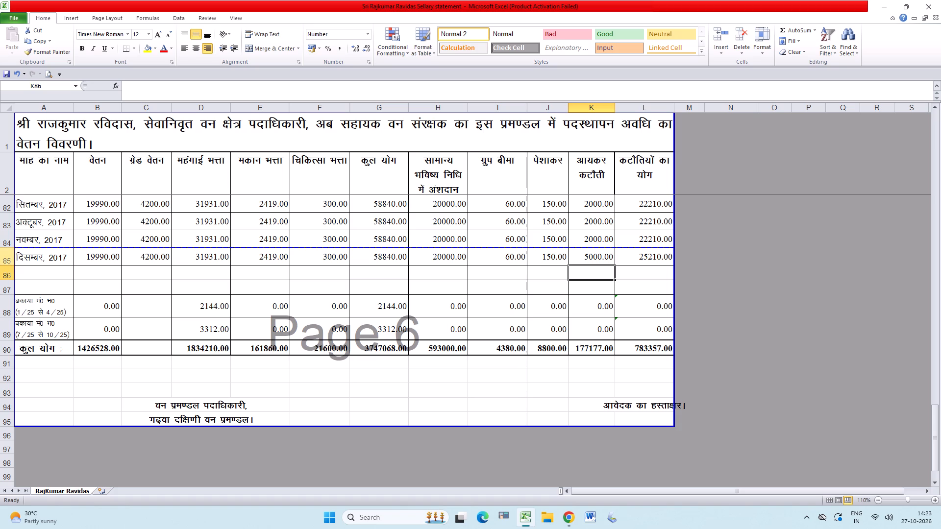
Copy the April–May 2012 arrears label from A76 into the empty cell A86 below December 2017, and save the workbook.
left_click(22, 274)
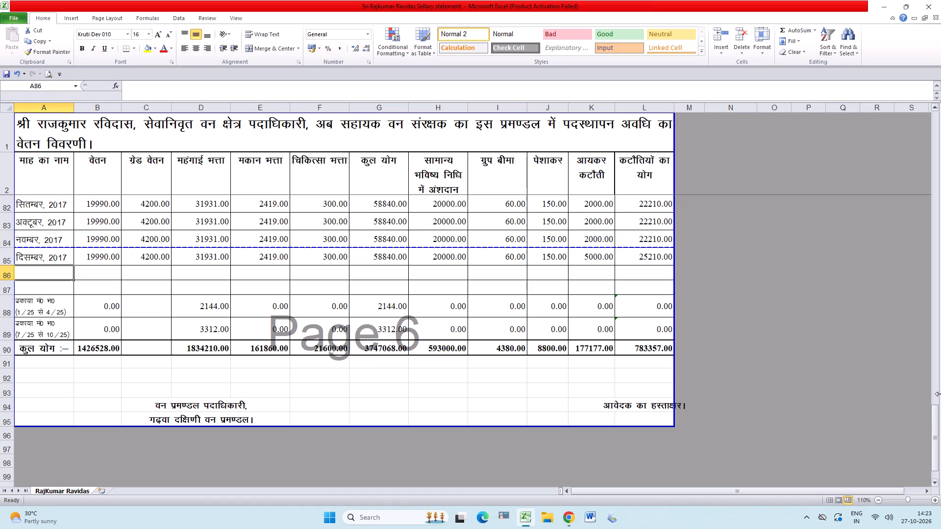
left_click_drag(936, 425, 933, 410)
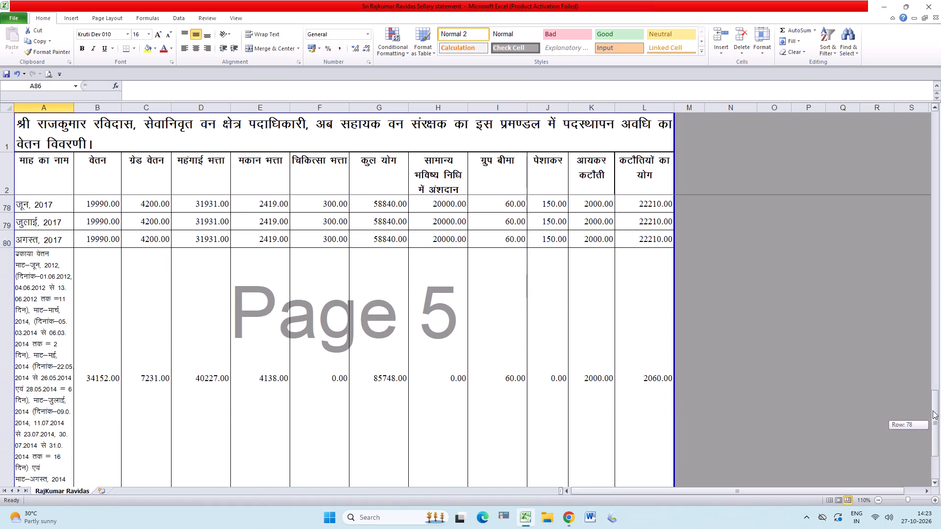
left_click_drag(933, 410, 933, 400)
left_click(48, 278)
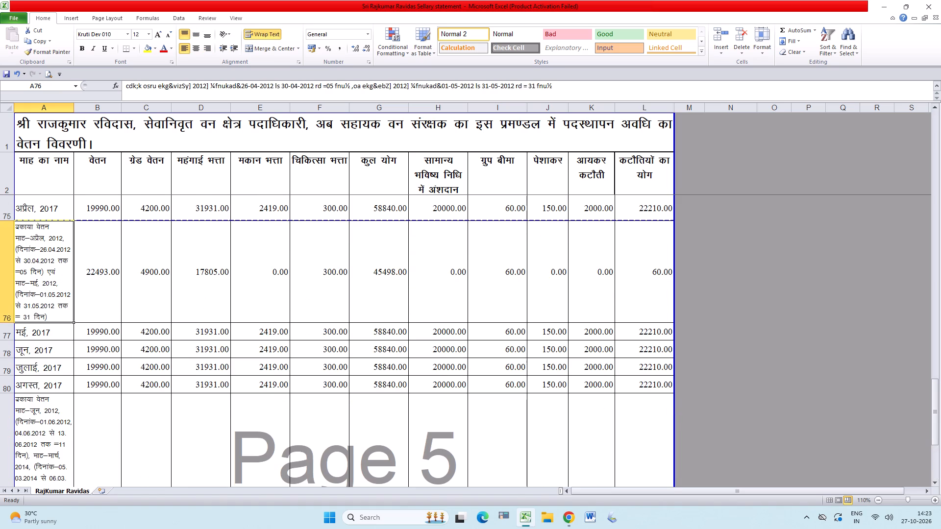
key("ctrl+c")
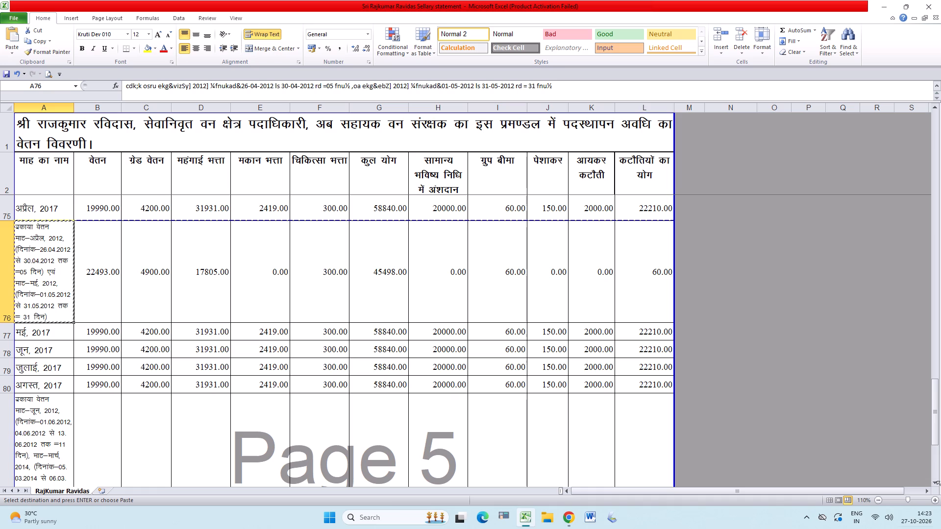
left_click_drag(935, 405, 940, 433)
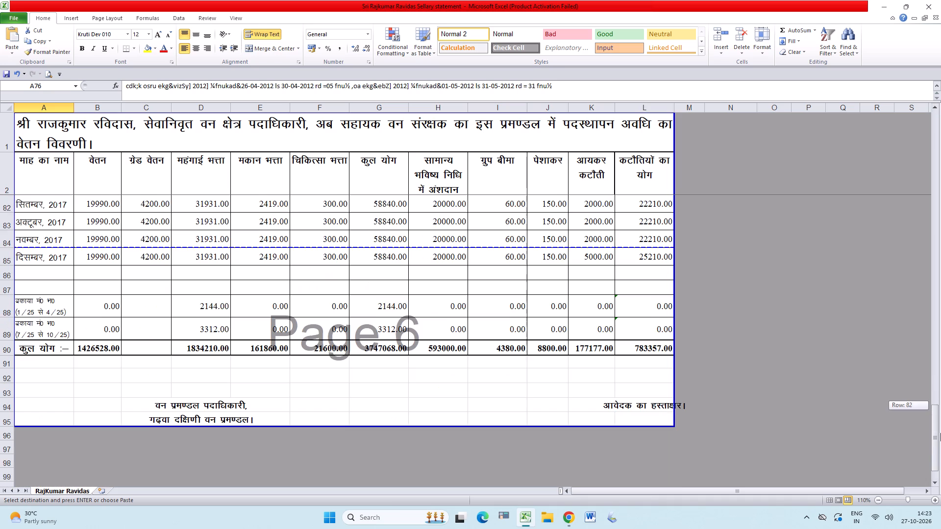
left_click_drag(940, 433, 940, 434)
left_click(47, 260)
key("Return")
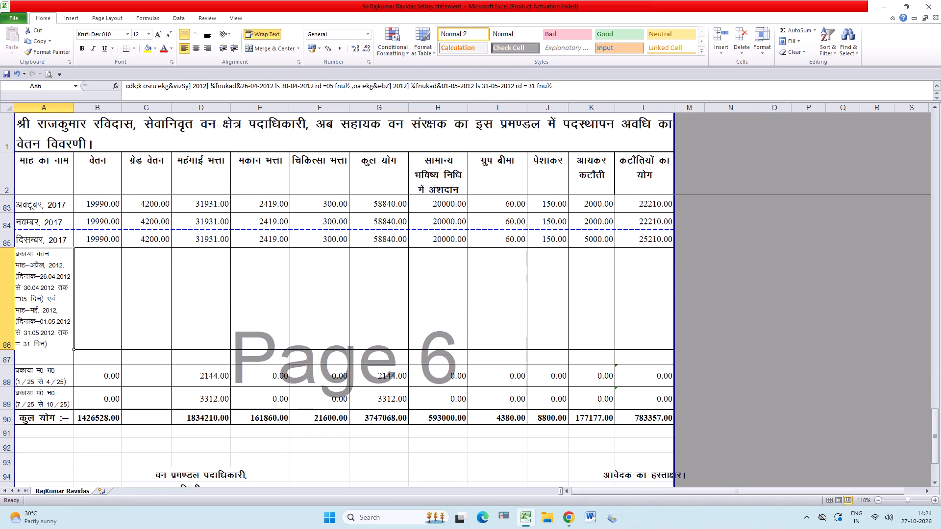
key("ctrl+s")
key("ctrl+s")
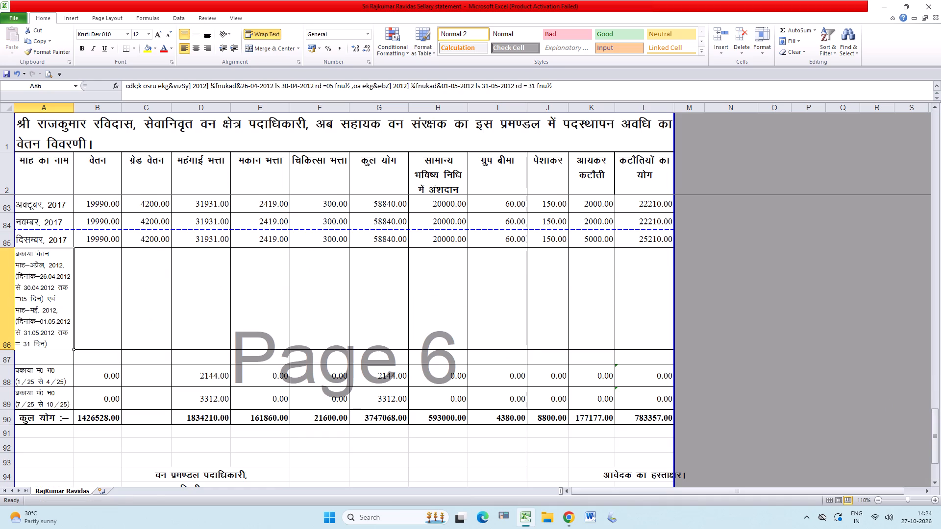
Change the first month in the arrears label in A86 to July 2013 (जुलाई, 2013).
double_click(45, 259)
left_click(34, 262)
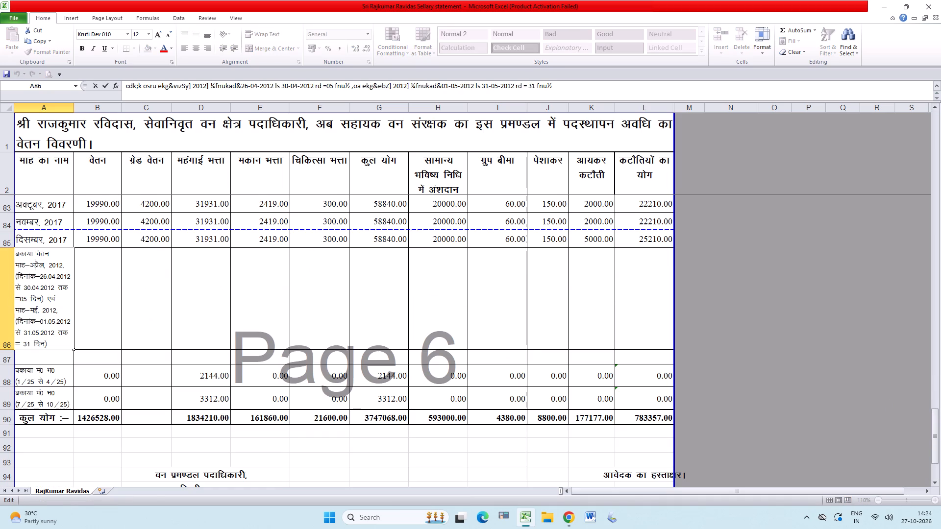
key("Left")
key("shift+Right")
key("shift+Right")
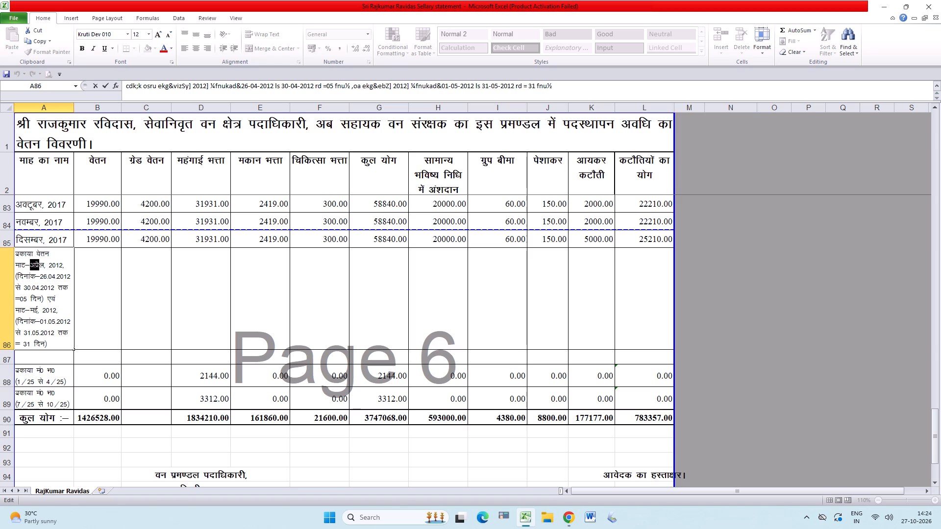
key("shift+Right")
key("shift+Right")
key("shift+Right")
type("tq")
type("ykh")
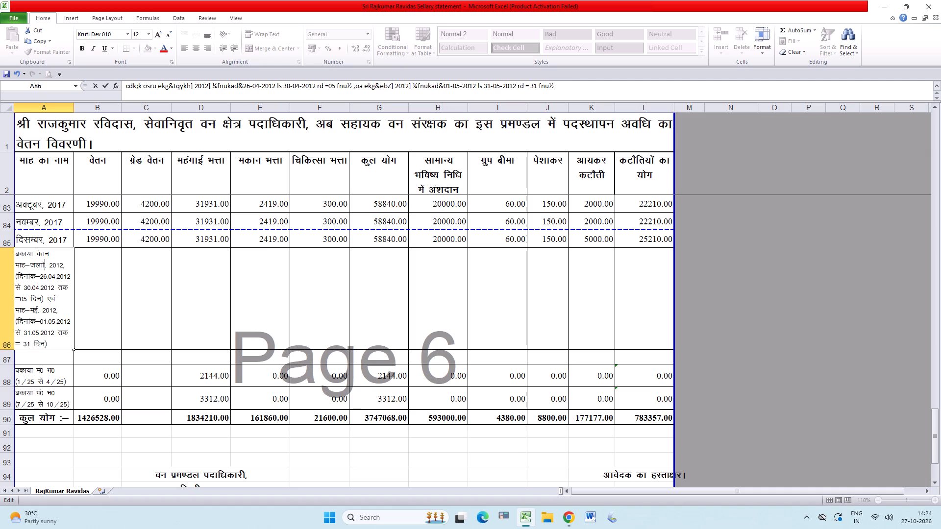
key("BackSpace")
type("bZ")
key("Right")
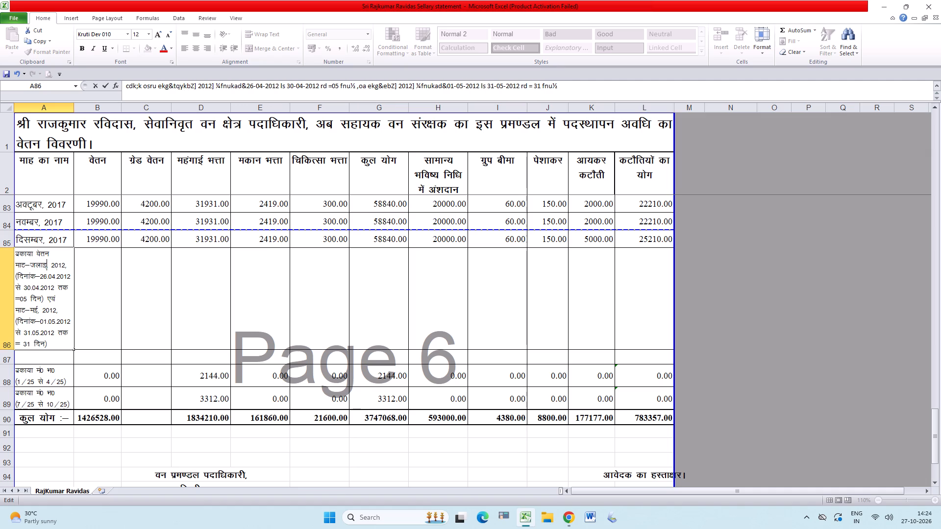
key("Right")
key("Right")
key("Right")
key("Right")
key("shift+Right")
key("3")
Extend the A86 label after July 2013 with the period end "से माह-दिसम्बर, 2017 तक" (up to December 2017).
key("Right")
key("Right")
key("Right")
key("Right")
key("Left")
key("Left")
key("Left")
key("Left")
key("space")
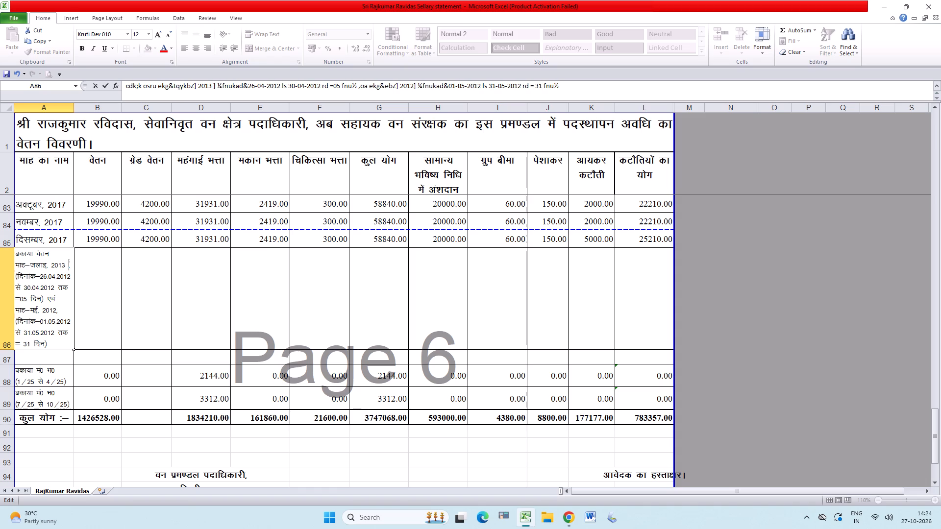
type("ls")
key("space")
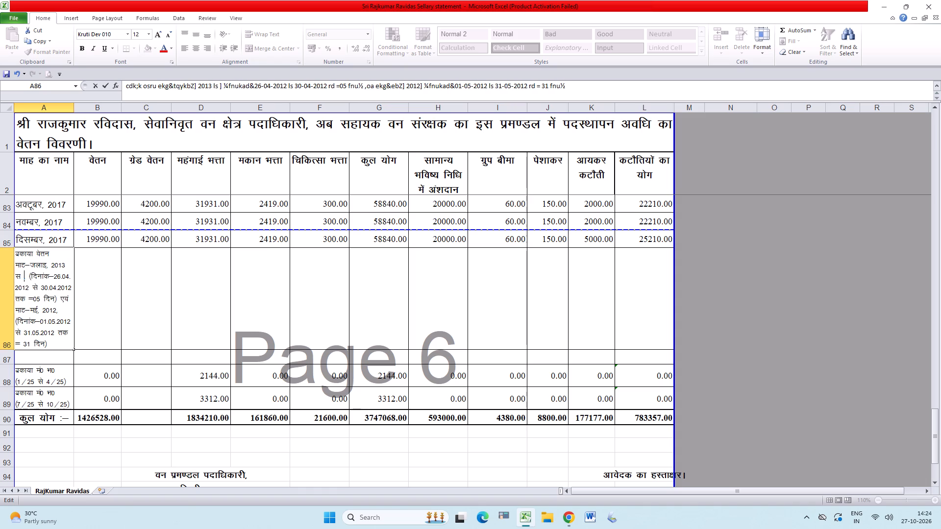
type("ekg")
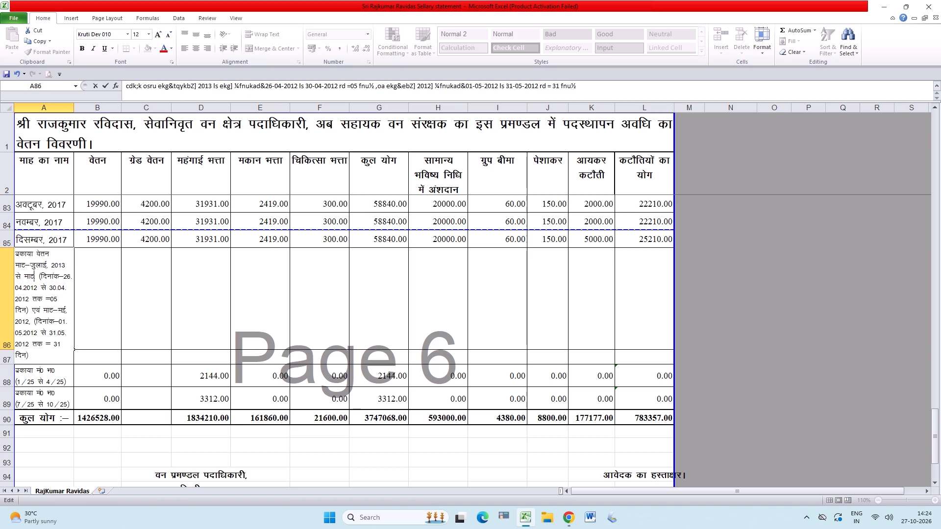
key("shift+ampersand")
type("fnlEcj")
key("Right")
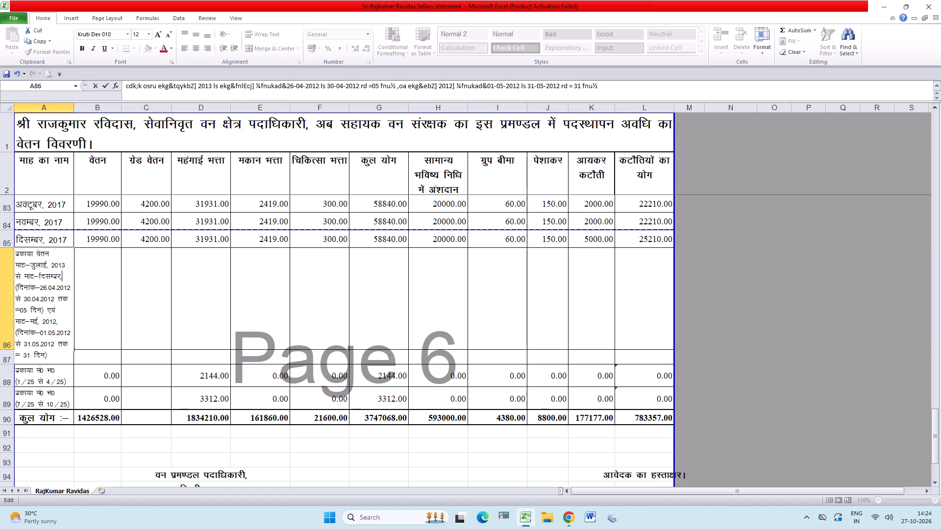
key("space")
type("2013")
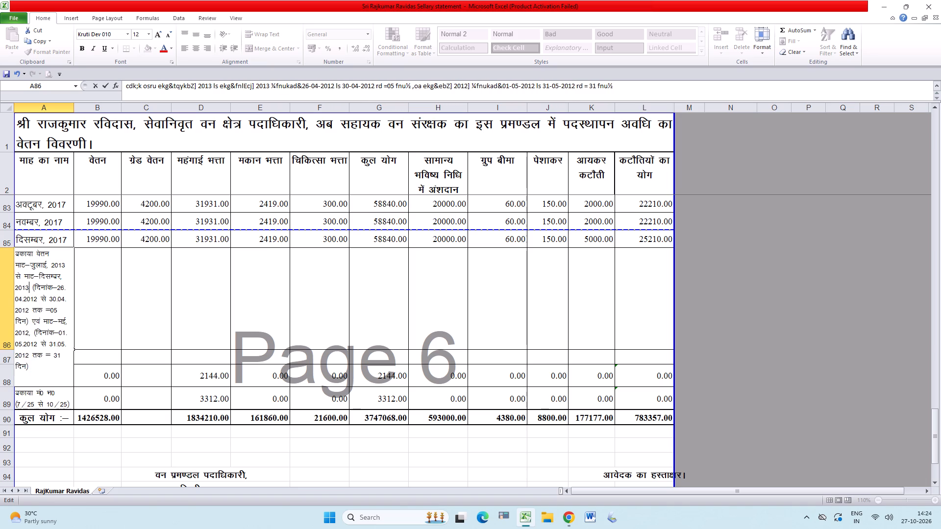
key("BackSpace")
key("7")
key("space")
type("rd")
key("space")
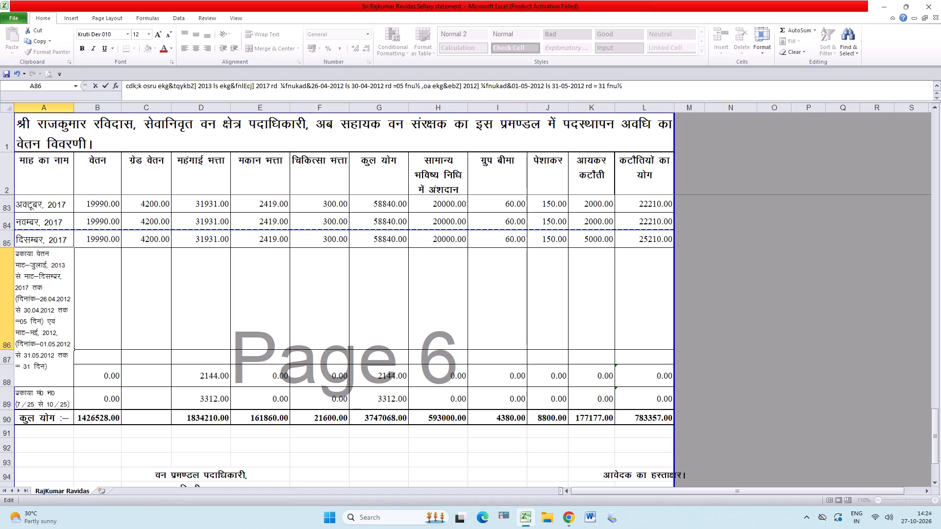
Delete the leftover April–May 2012 dates and day counts from the end of the A86 label.
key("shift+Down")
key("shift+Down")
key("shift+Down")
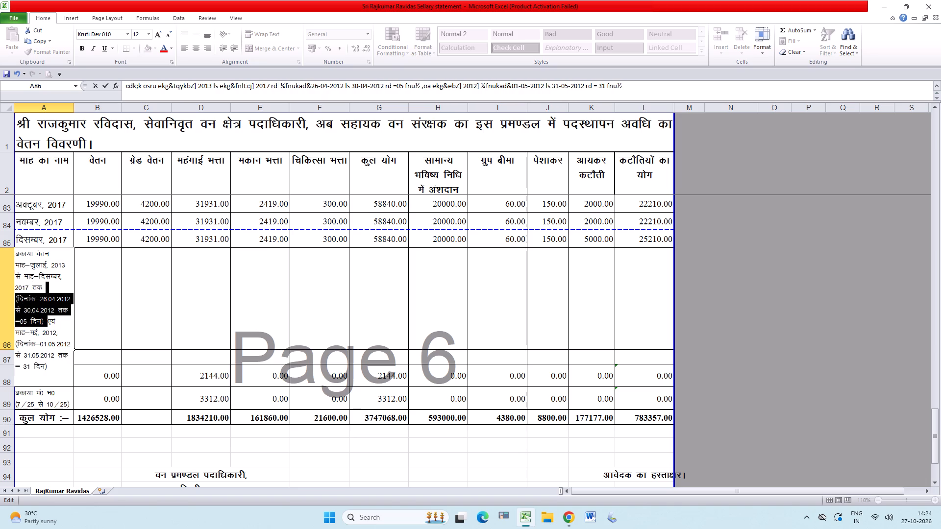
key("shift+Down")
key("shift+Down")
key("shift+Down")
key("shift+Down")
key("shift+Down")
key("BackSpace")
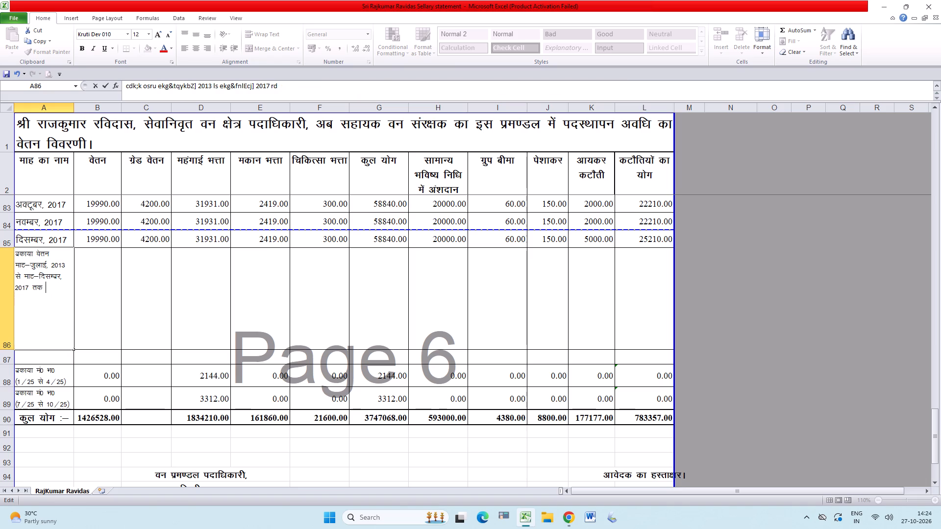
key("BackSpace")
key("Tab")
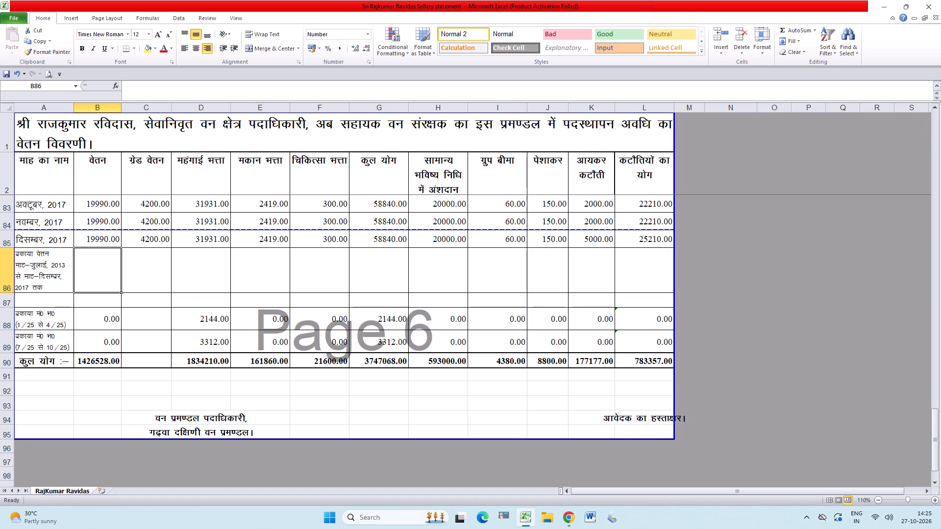
Enter the July 2013–December 2017 arrears in row 86: basic pay 113340, grade pay 0 and dearness allowance 139758.
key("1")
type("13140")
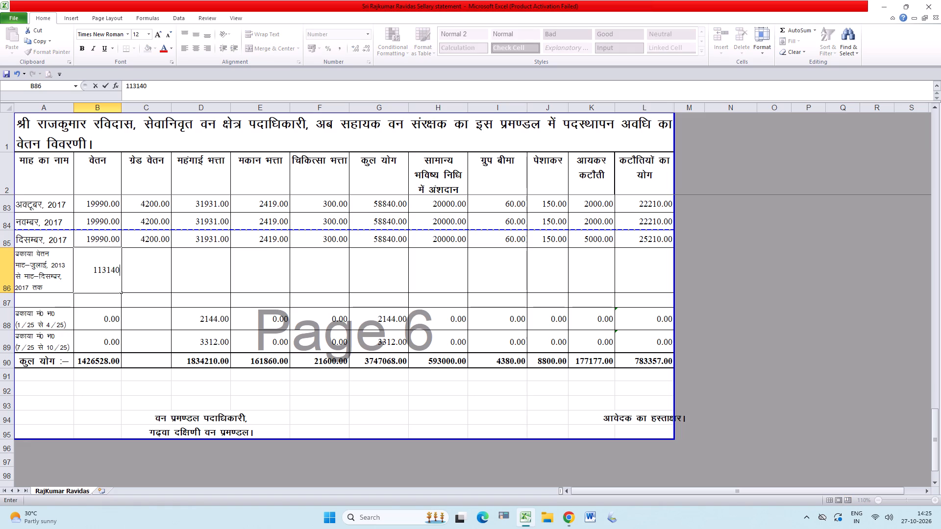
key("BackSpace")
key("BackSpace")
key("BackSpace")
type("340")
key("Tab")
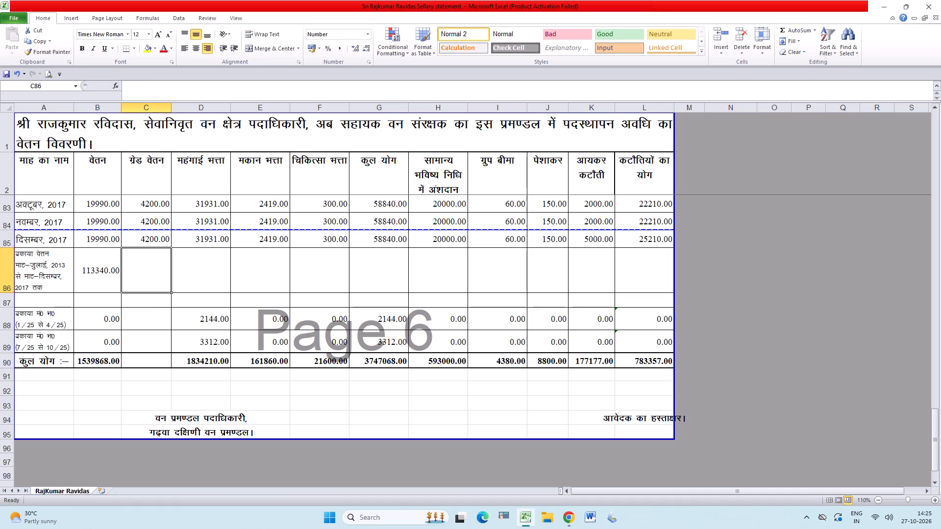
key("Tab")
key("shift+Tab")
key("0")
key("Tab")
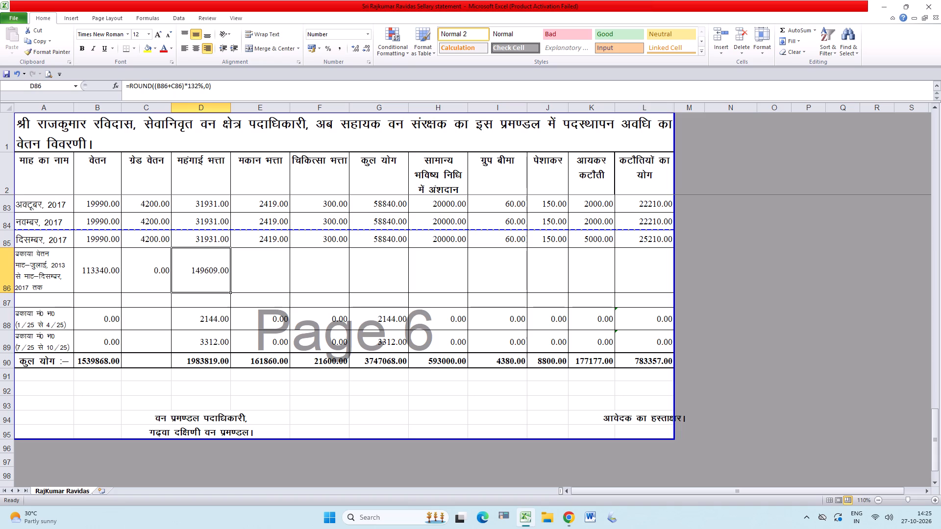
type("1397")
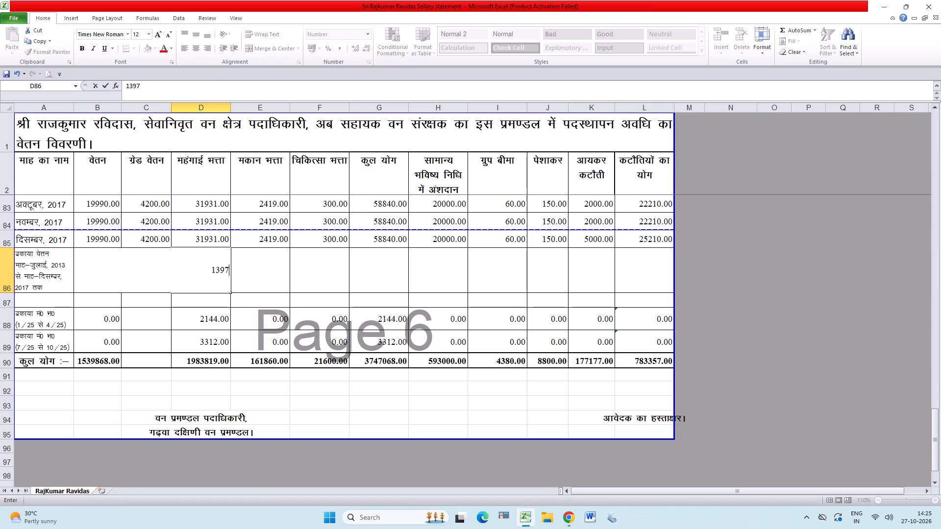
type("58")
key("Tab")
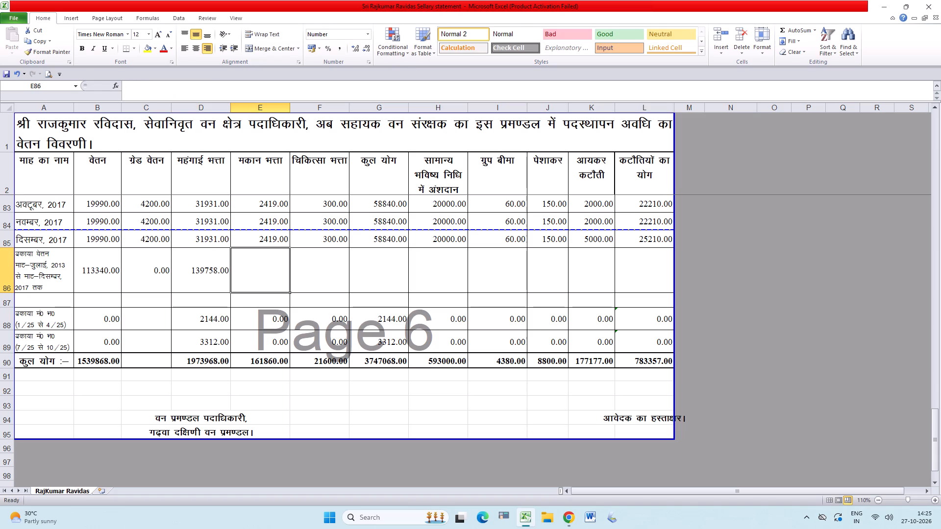
Enter house rent allowance 11334 and medical allowance 0 in row 86, and fill the gross total formula down into G86.
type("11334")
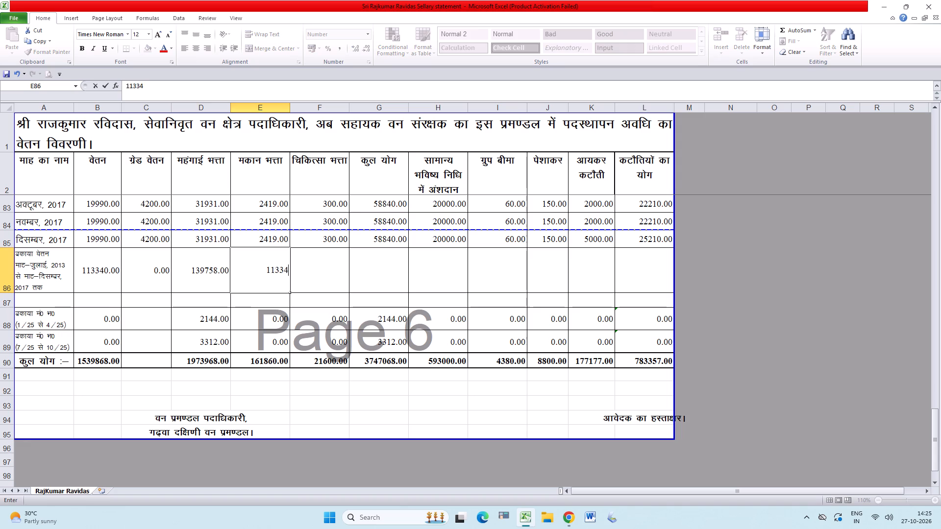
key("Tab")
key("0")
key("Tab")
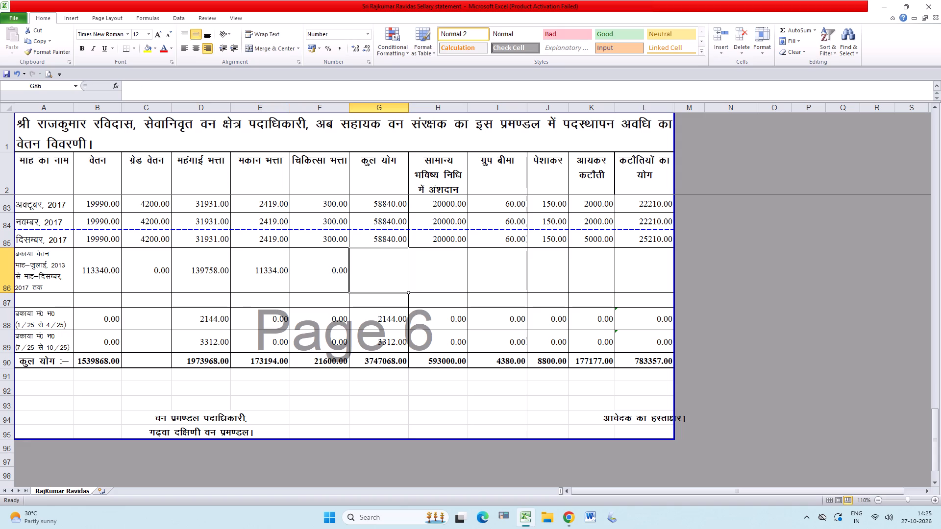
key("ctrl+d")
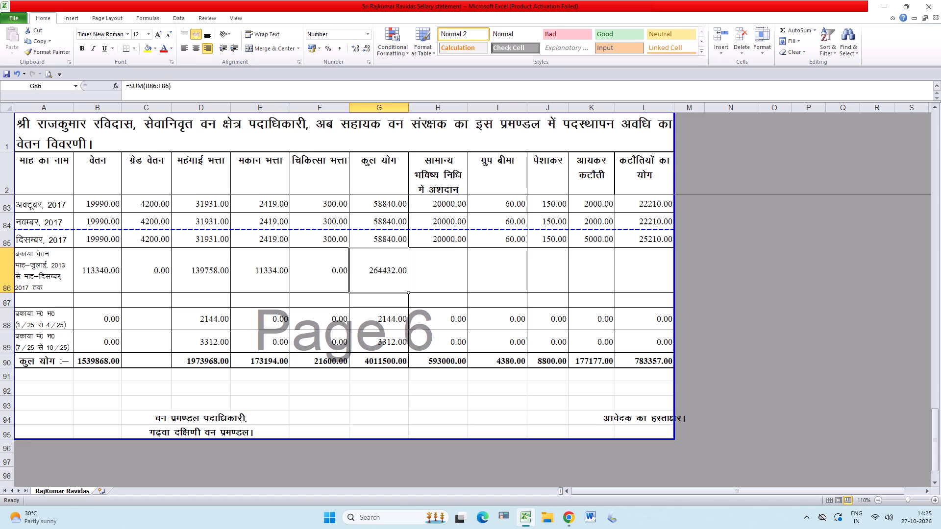
Enter row 86 deductions of provident fund 0, group insurance 0, professional tax 700 and income tax 62000, and save the workbook.
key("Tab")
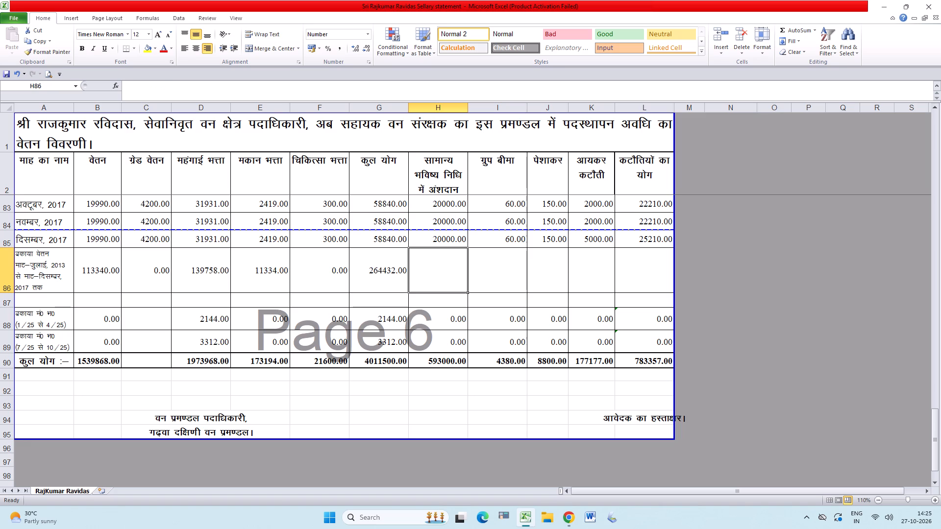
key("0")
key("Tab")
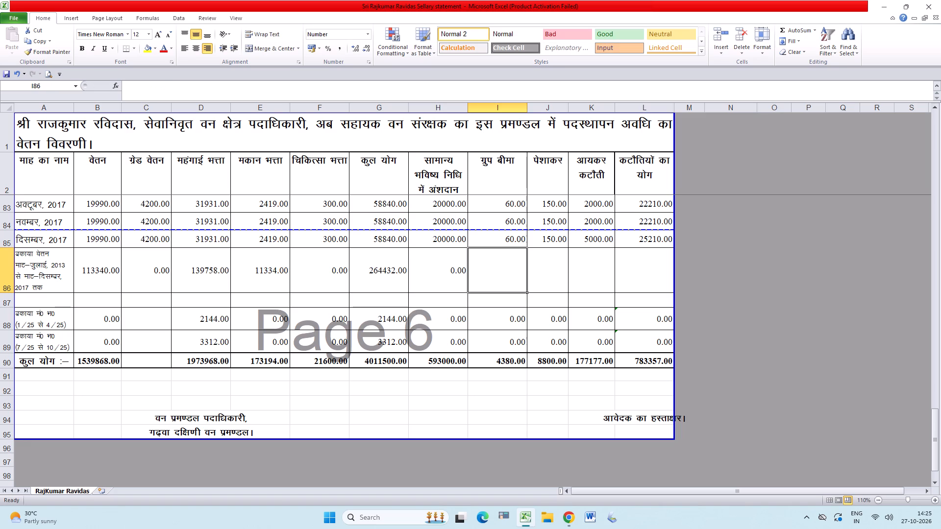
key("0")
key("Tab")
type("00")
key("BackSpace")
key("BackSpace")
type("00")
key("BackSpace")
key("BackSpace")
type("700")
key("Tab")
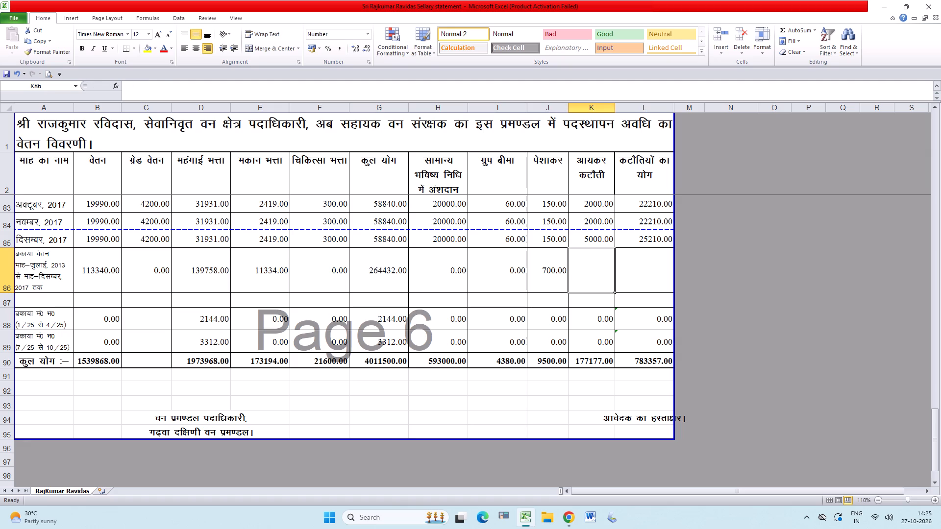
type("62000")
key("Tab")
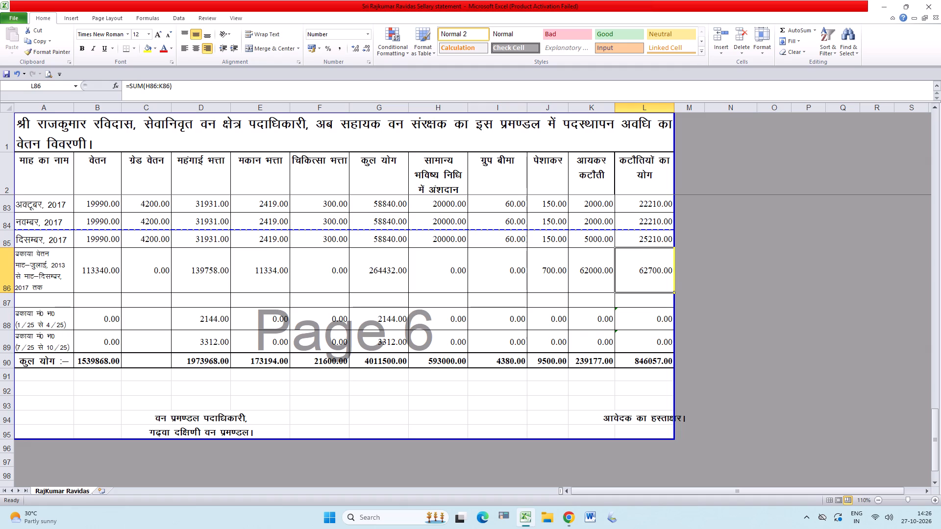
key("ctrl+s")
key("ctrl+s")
Insert eleven blank rows at row 87, below the July 2013–December 2017 arrears row.
left_click(0, 301)
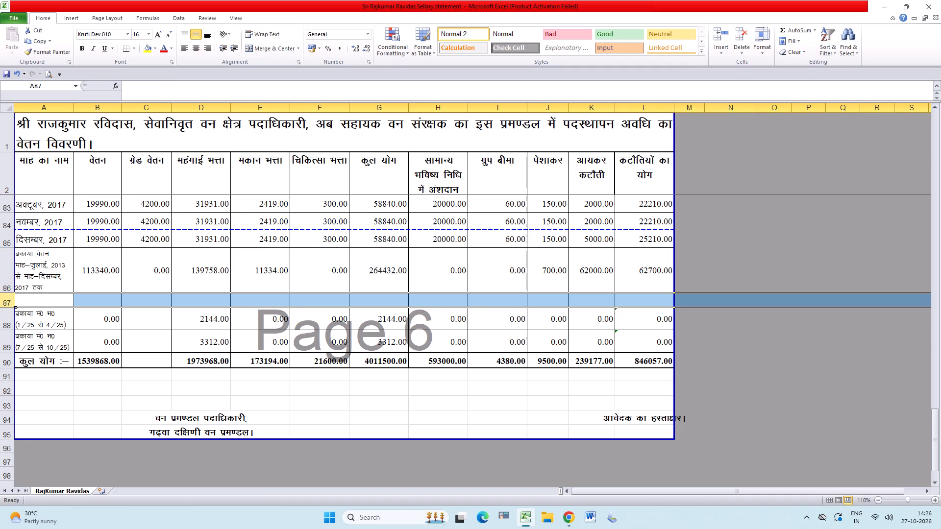
key("ctrl+plus")
key("ctrl+plus")
key("ctrl+plus")
key("ctrl+plus")
key("ctrl+plus")
key("ctrl+plus")
key("ctrl+plus")
key("ctrl+plus")
key("ctrl+plus")
key("ctrl+plus")
key("ctrl+plus")
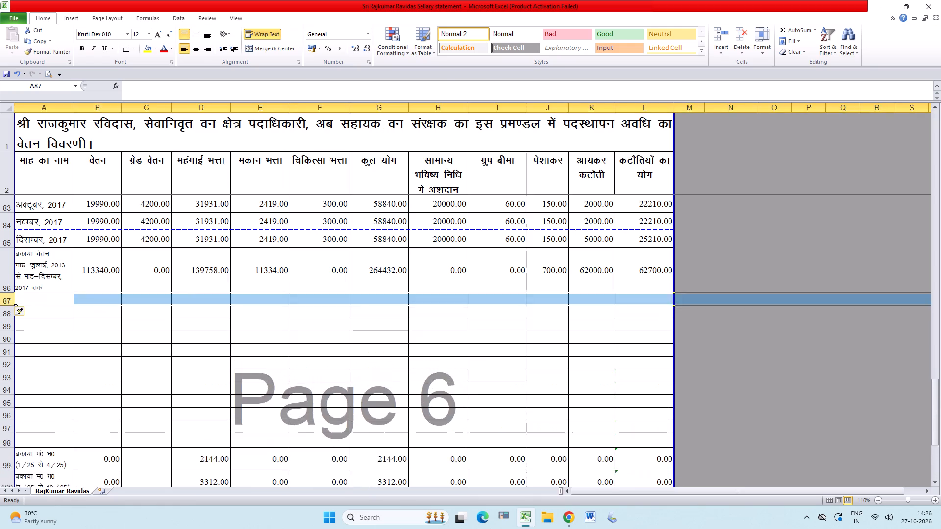
Insert twelve more blank rows at row 87, below the July 2013–December 2017 arrears row, and save the workbook.
key("ctrl+plus")
key("ctrl+plus")
key("ctrl+plus")
key("ctrl+plus")
key("ctrl+plus")
key("ctrl+plus")
key("ctrl+plus")
key("ctrl+plus")
key("ctrl+plus")
key("ctrl+plus")
key("ctrl+plus")
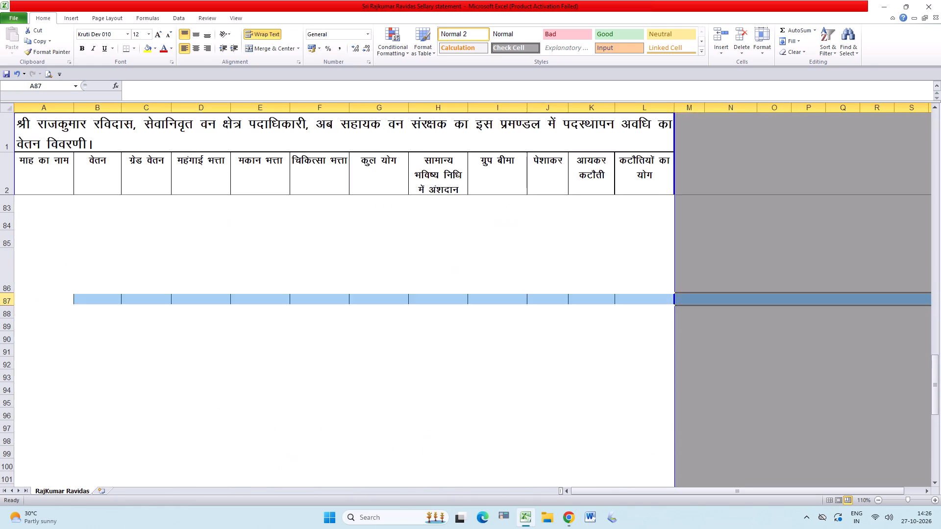
key("ctrl+plus")
key("ctrl+s")
key("ctrl+s")
key("ctrl+s")
key("ctrl+s")
key("ctrl+s")
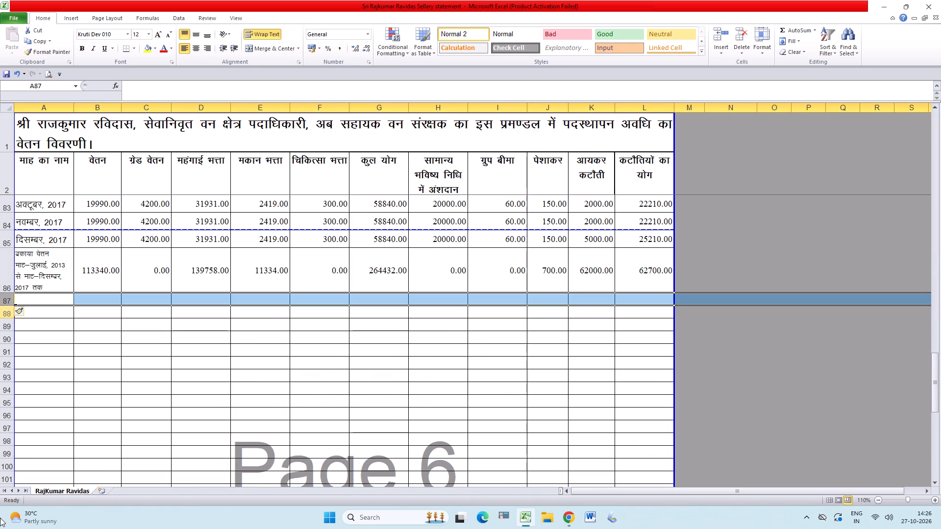
Examine the blank rows and totals at the statement's end, and check the page layout in the print preview.
scroll(272, 388, "down", 1)
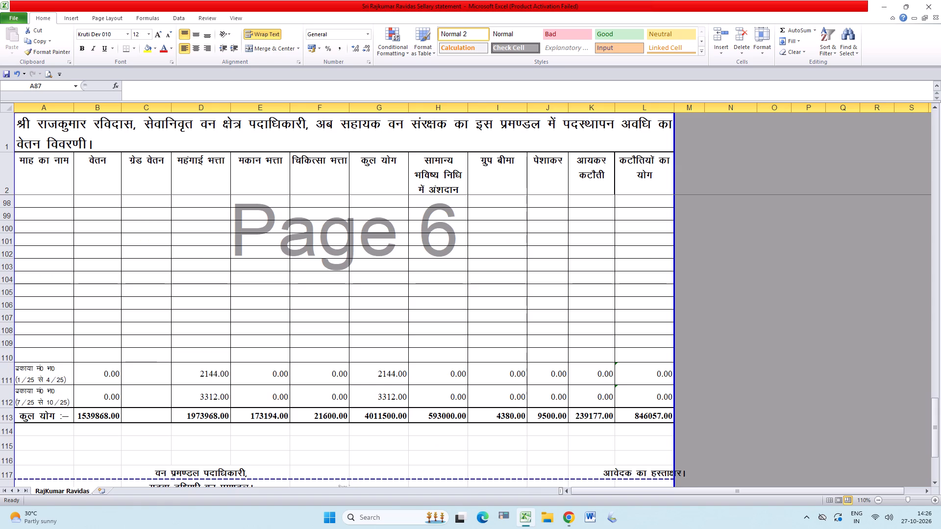
scroll(253, 377, "down", 1)
scroll(259, 375, "up", 1)
scroll(259, 375, "down", 1)
scroll(259, 375, "up", 4)
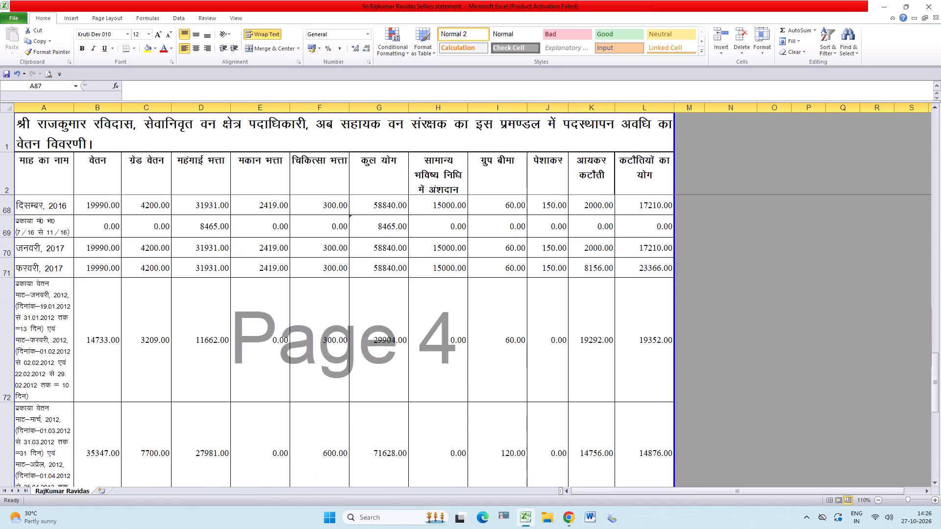
key("ctrl+F2")
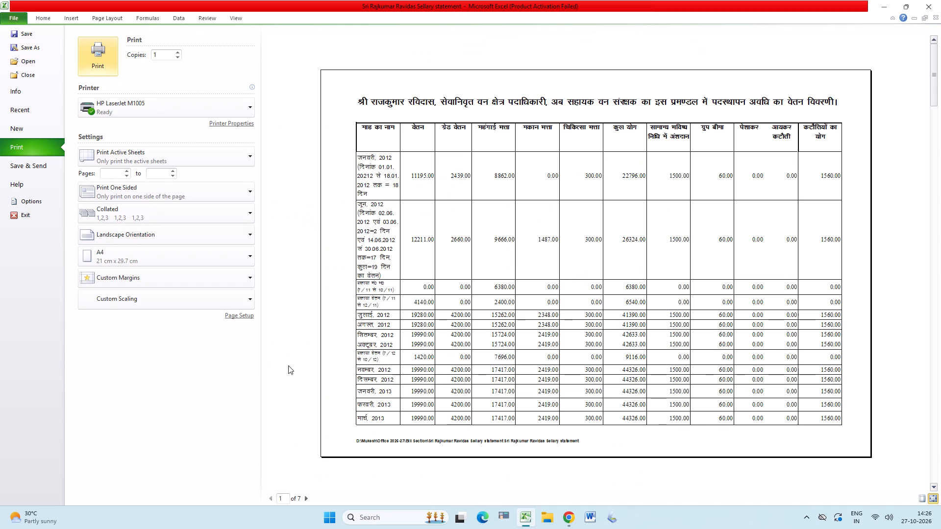
scroll(603, 228, "down", 6)
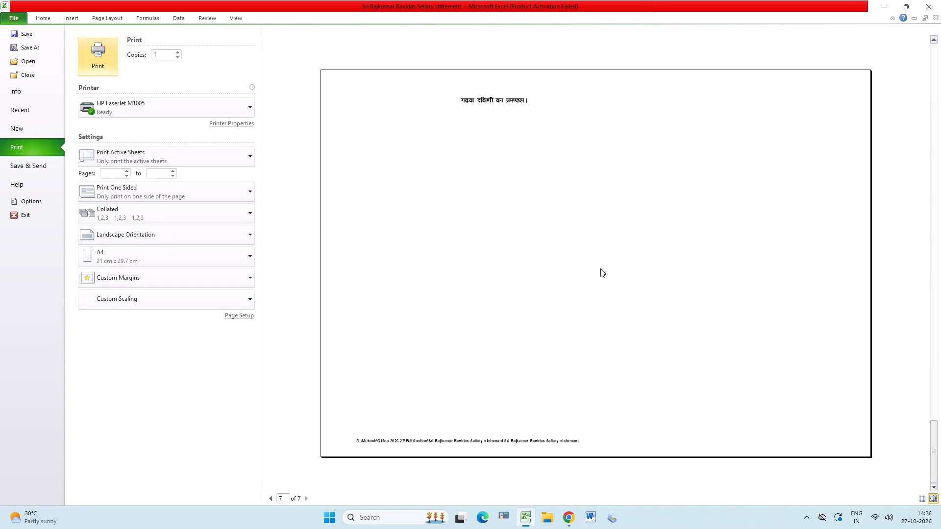
scroll(600, 268, "up", 13)
scroll(599, 259, "down", 11)
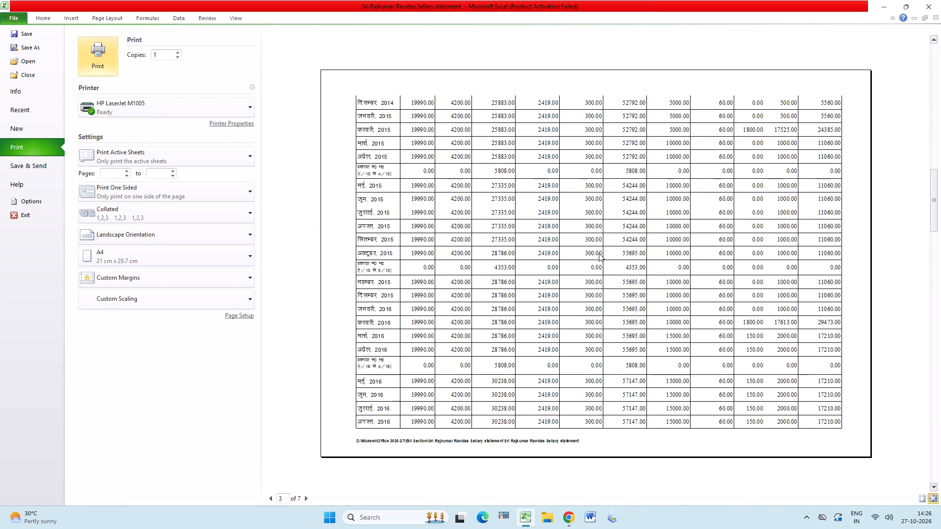
scroll(599, 253, "down", 3)
scroll(599, 248, "up", 7)
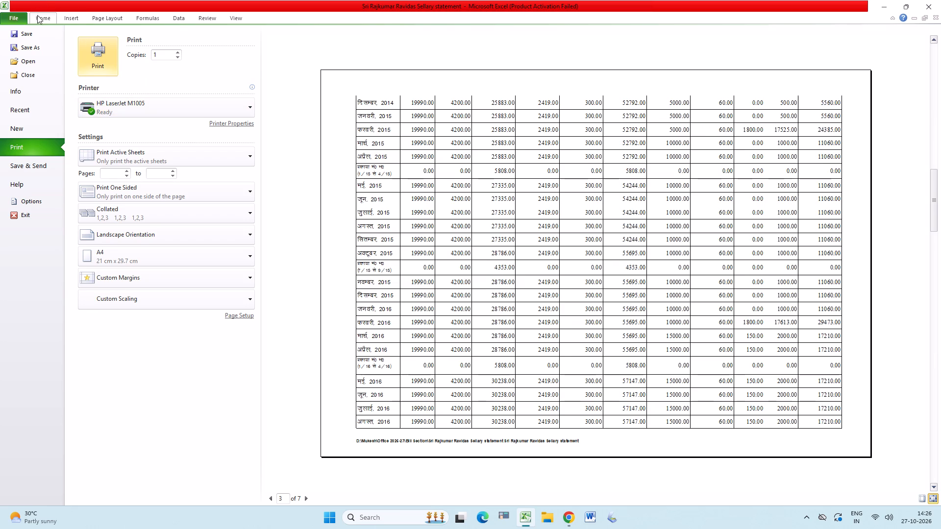
left_click(38, 17)
Save the salary statement workbook and close Excel.
key("ctrl+s")
key("ctrl+s")
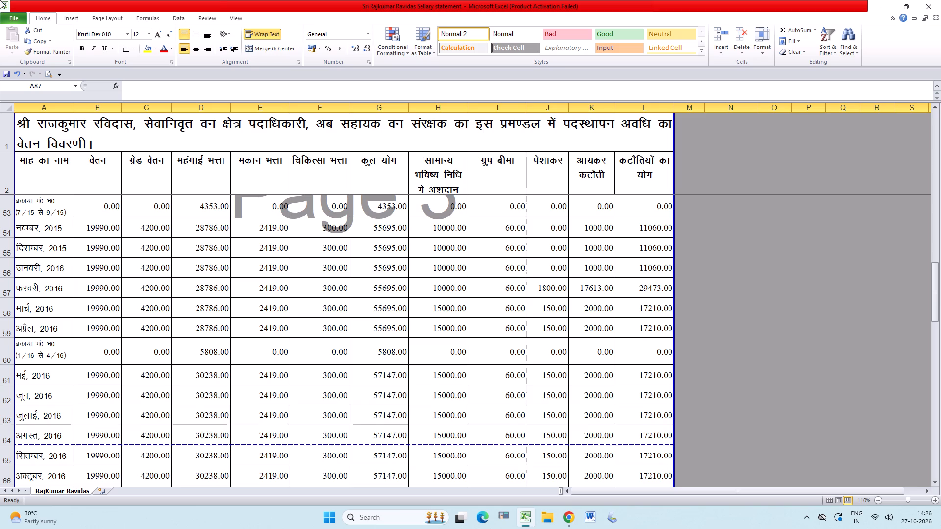
left_click(929, 4)
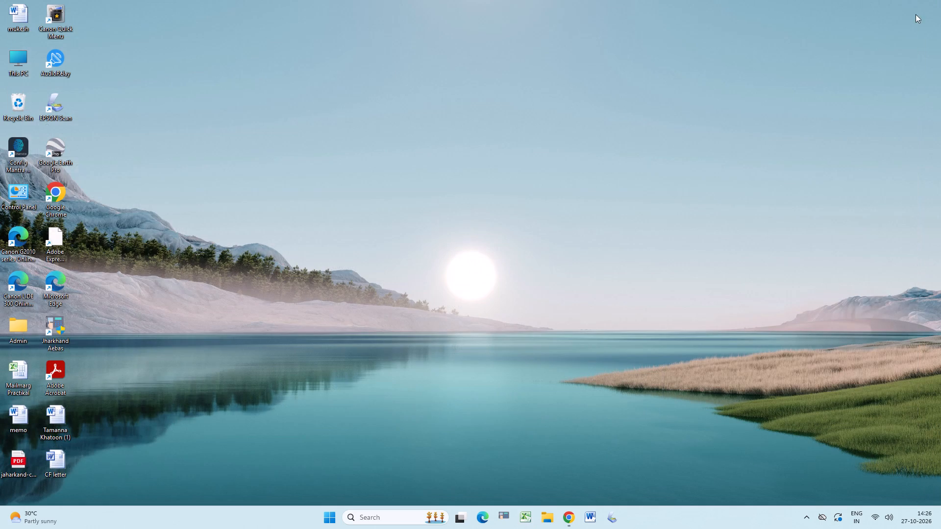